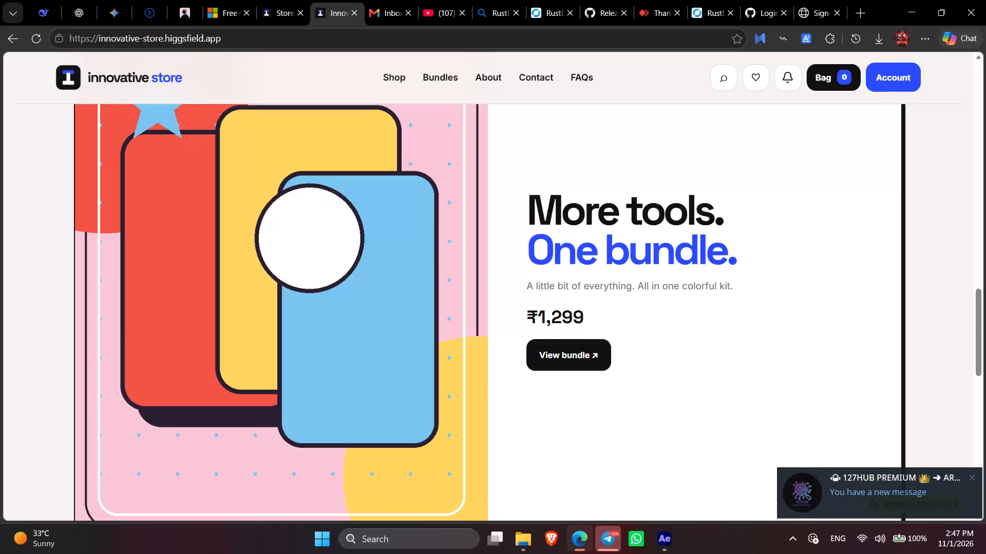
Switch from the browser to After Effects with the "6th edit rajput" project.
{"action": "left_click", "coordinate": [684, 217]}
{"action": "left_click", "coordinate": [667, 536]}
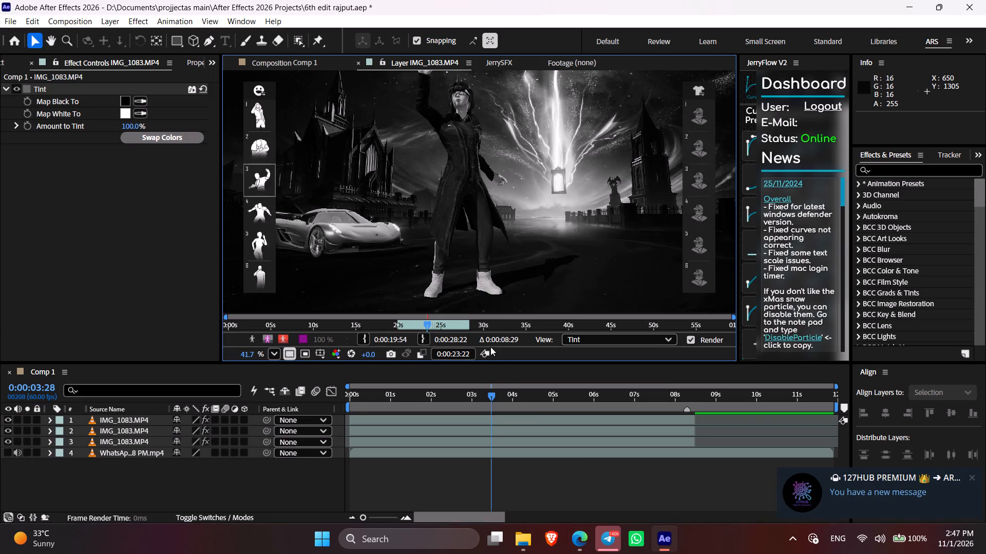
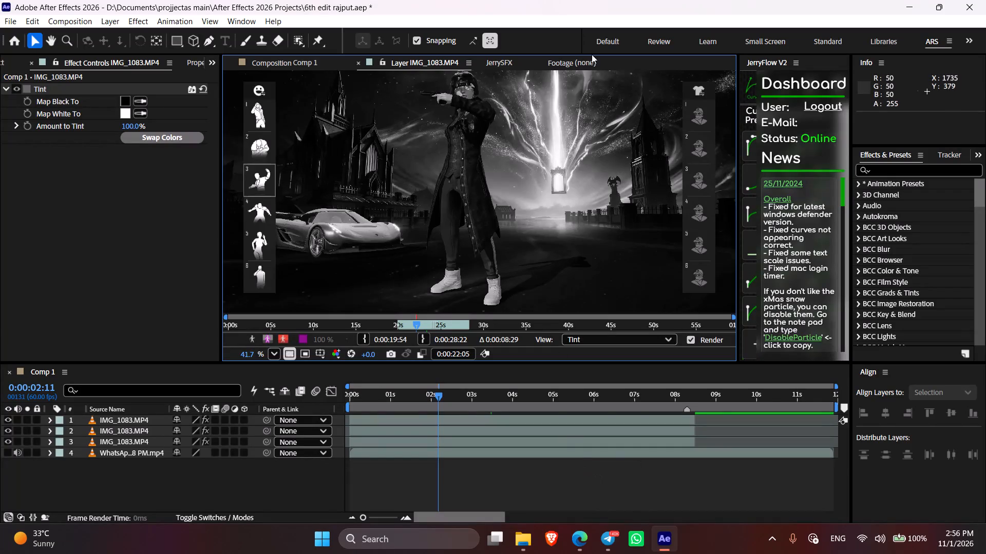
Show the Comp 1 composition view and scrub to 0:00:02:50 to preview the footage.
{"action": "left_click", "coordinate": [270, 58]}
{"action": "left_click", "coordinate": [488, 461]}
{"action": "left_click_drag", "start_coordinate": [446, 408], "coordinate": [452, 408]}
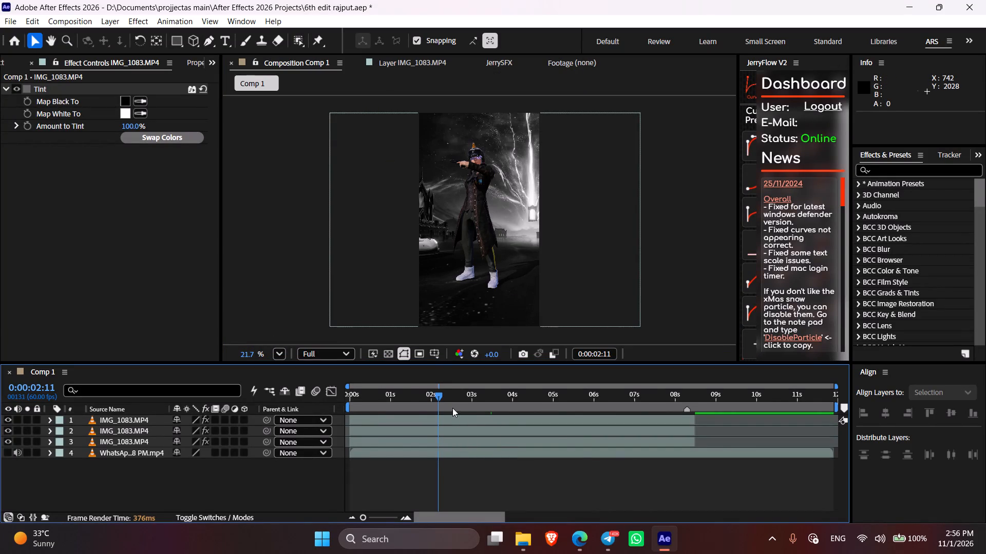
{"action": "left_click_drag", "start_coordinate": [452, 408], "coordinate": [465, 412]}
Compare layer 3, IMG_1083.MP4, without and with its Tint effect by switching the effect off and back on.
{"action": "left_click", "coordinate": [452, 441]}
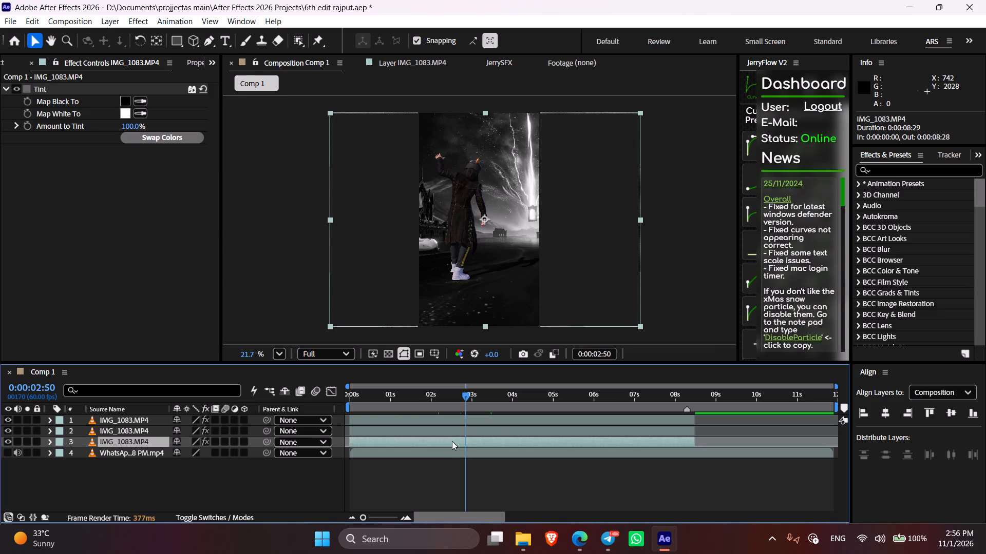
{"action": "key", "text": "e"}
{"action": "left_click", "coordinate": [8, 451]}
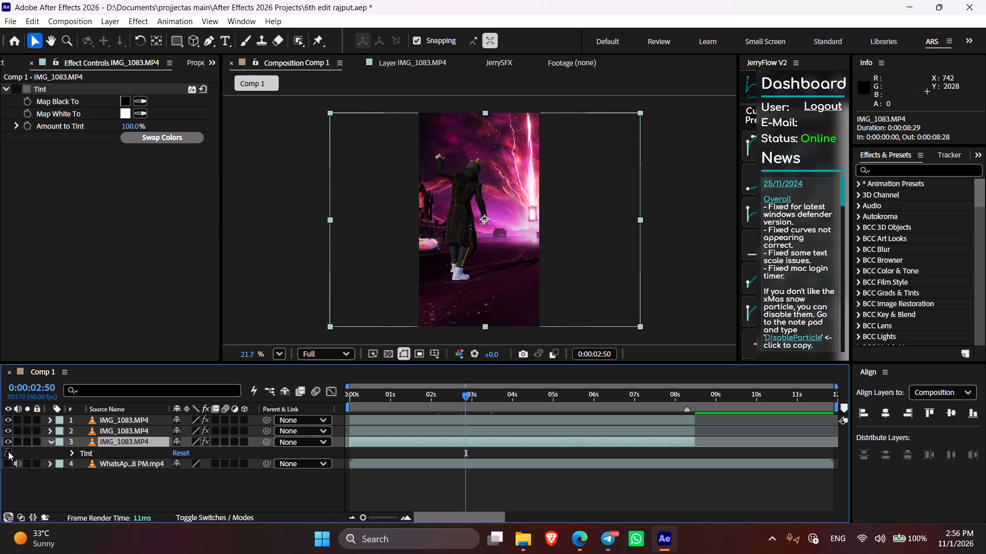
{"action": "left_click", "coordinate": [8, 451]}
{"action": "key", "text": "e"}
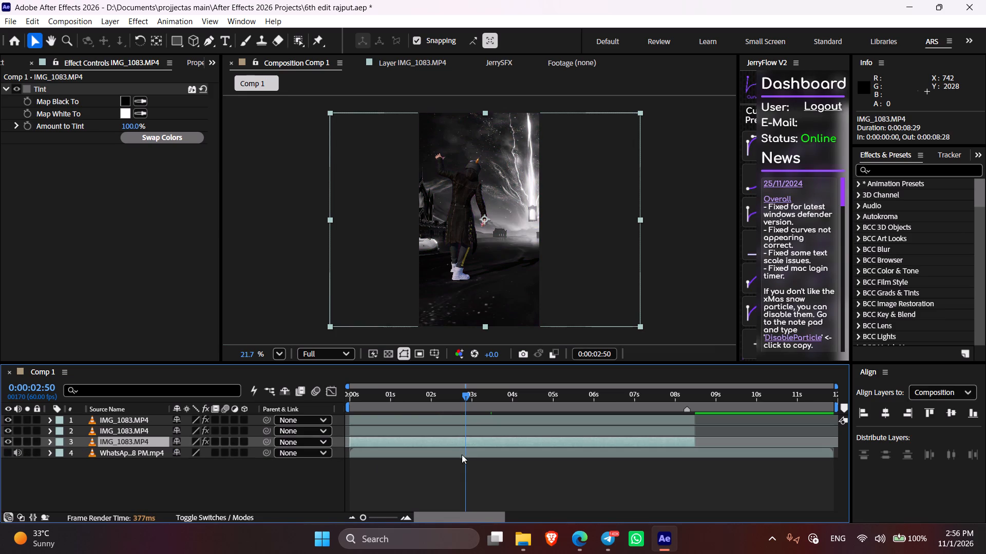
Set the current time to 0:00:02:19 and view the IMG_1083.MP4 footage in its Layer viewer.
{"action": "left_click", "coordinate": [447, 399]}
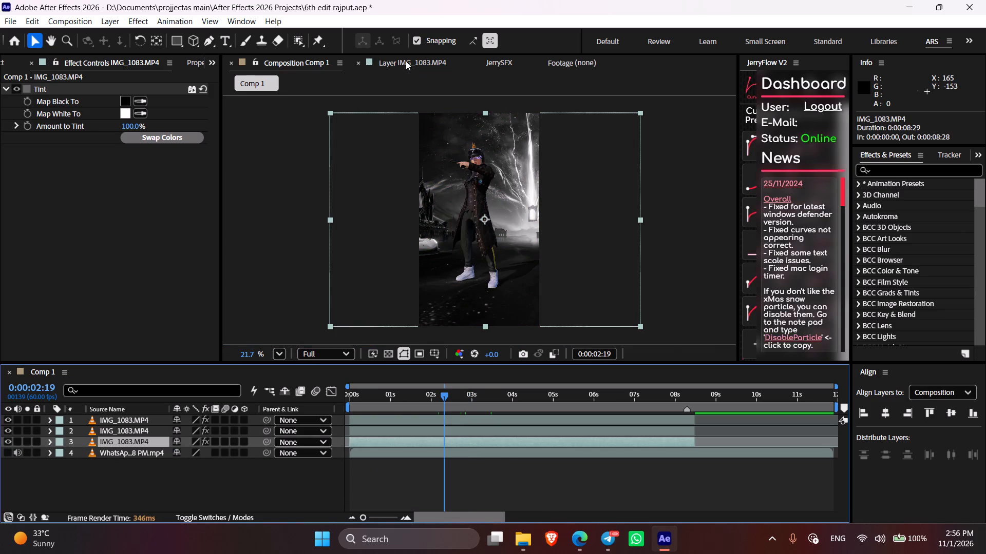
{"action": "left_click", "coordinate": [406, 60]}
Switch to Telegram by bringing up its open windows.
{"action": "left_click", "coordinate": [608, 535]}
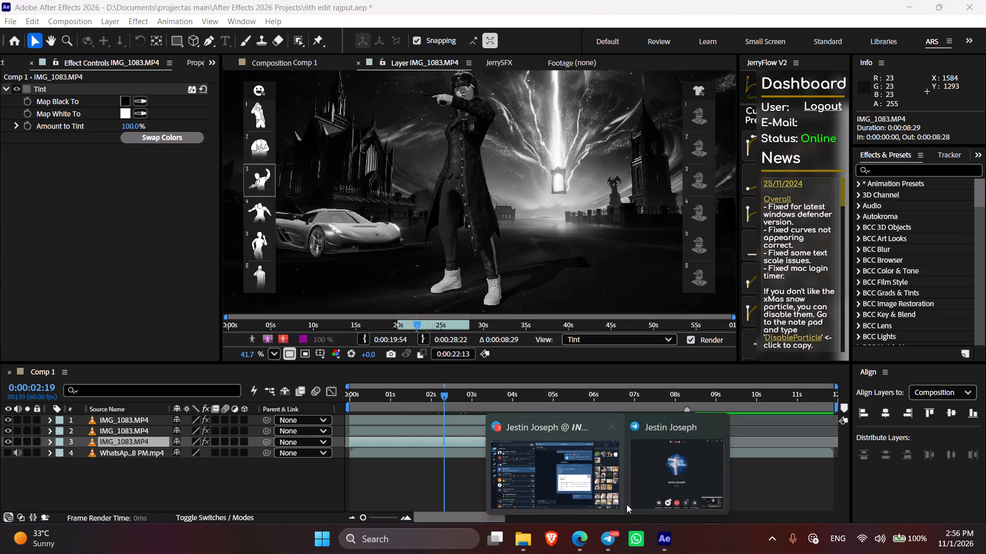
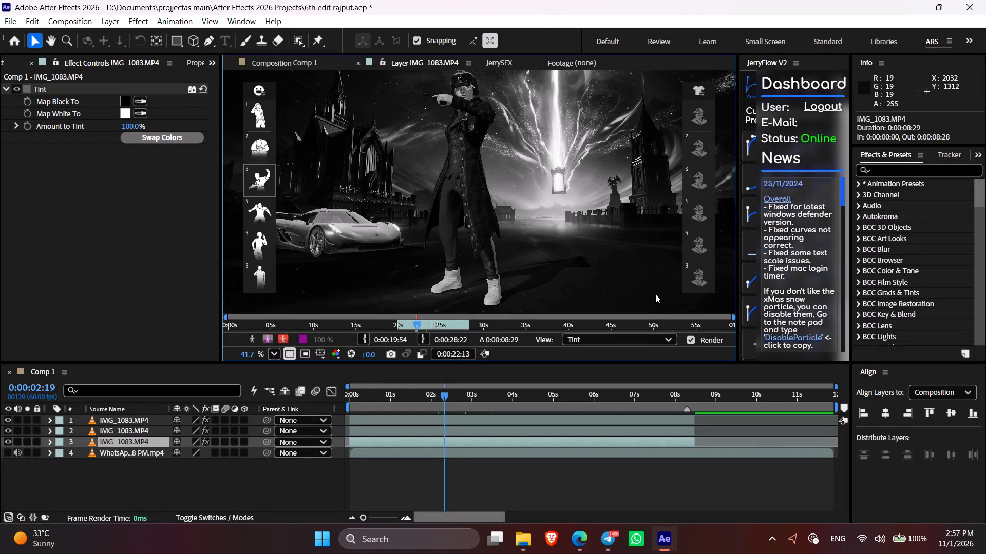
Search Windows for "it" and launch iTunes from the results.
{"action": "left_click", "coordinate": [434, 543]}
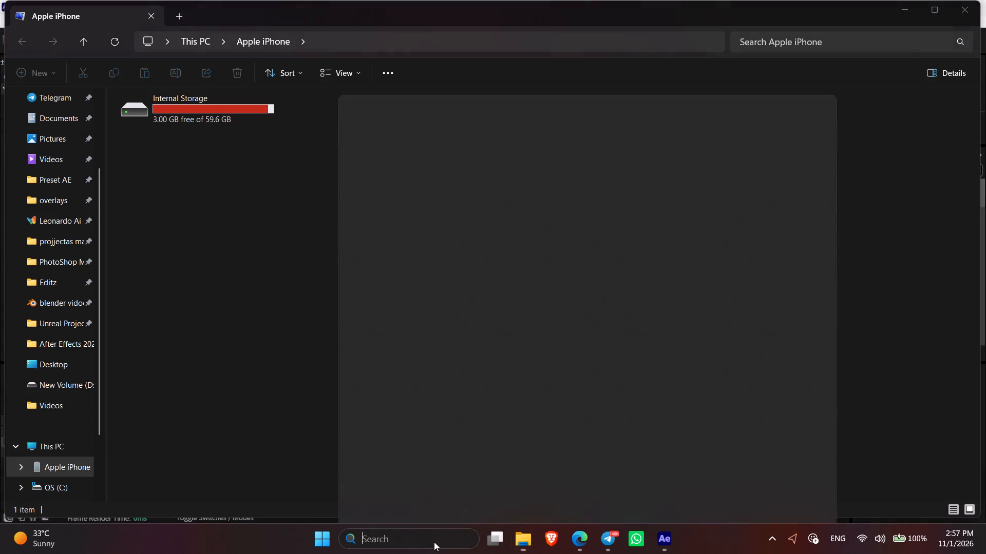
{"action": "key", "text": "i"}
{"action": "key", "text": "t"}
{"action": "left_click", "coordinate": [399, 141]}
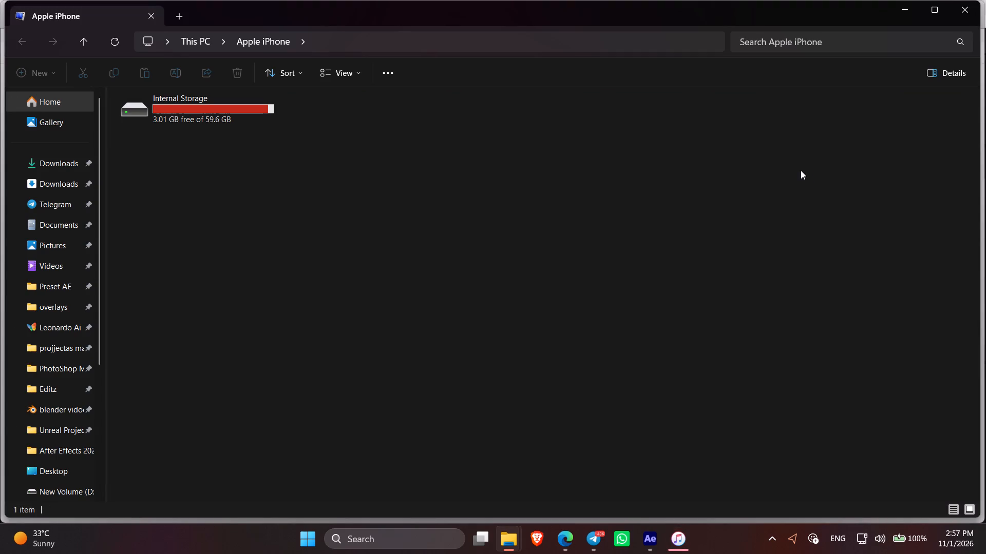
Close the Apple iPhone File Explorer window.
{"action": "left_click", "coordinate": [965, 14]}
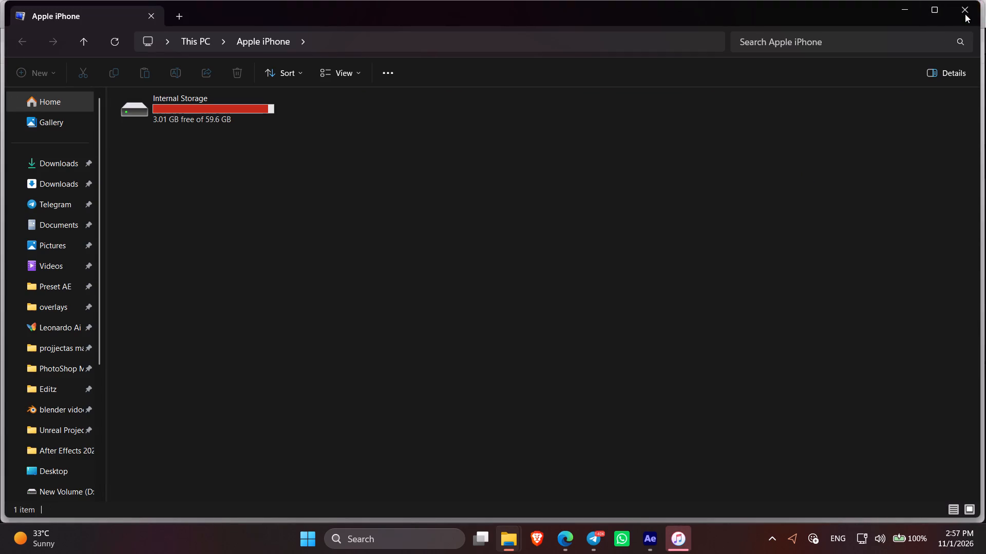
{"action": "left_click", "coordinate": [943, 6]}
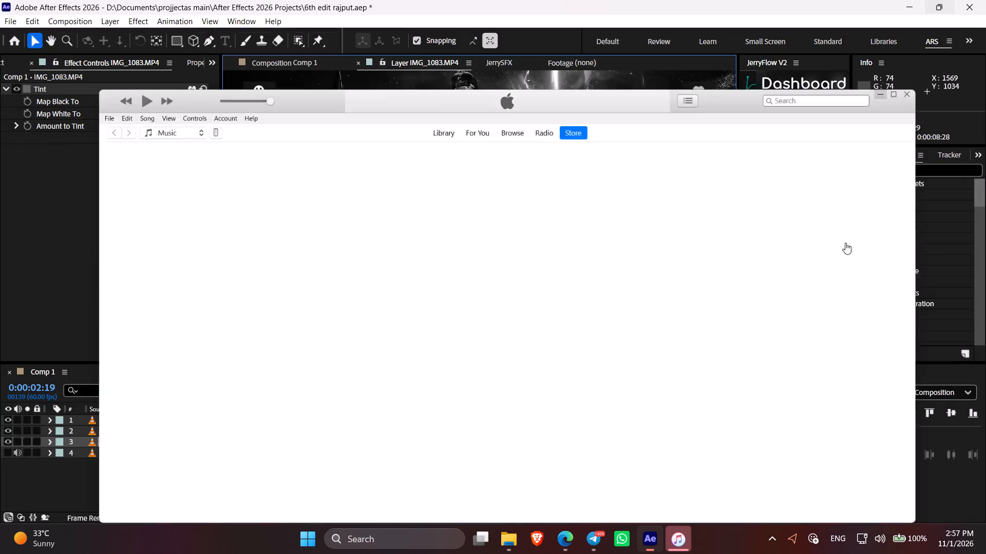
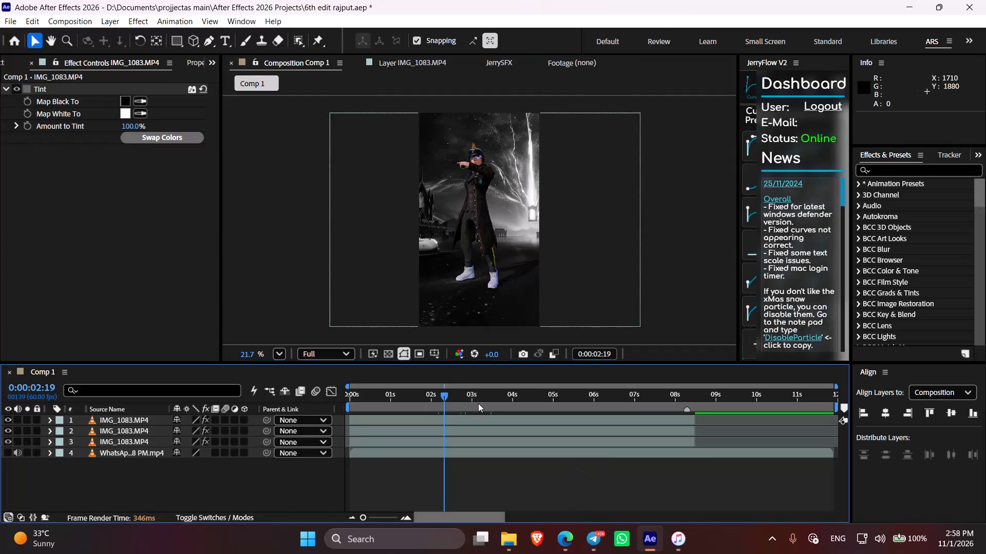
Move the current time to 0:00:02:21 and hide the top two IMG_1083.MP4 layers in Comp 1.
{"action": "left_click_drag", "start_coordinate": [459, 395], "coordinate": [446, 397]}
{"action": "left_click", "coordinate": [4, 419]}
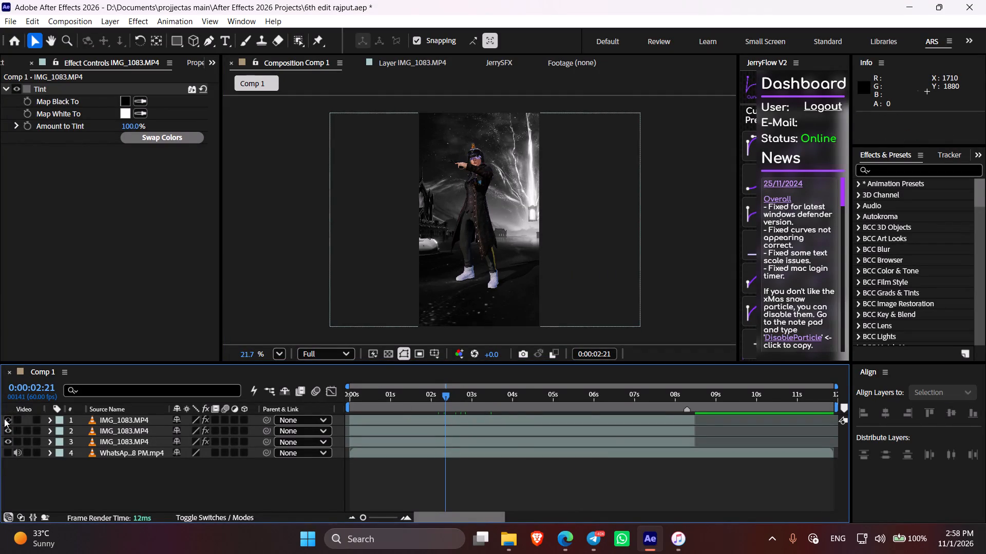
{"action": "left_click", "coordinate": [7, 430]}
Switch off the Tint effect on the third IMG_1083.MP4 layer, then collapse its properties and deselect it.
{"action": "left_click", "coordinate": [118, 441]}
{"action": "key", "text": "e"}
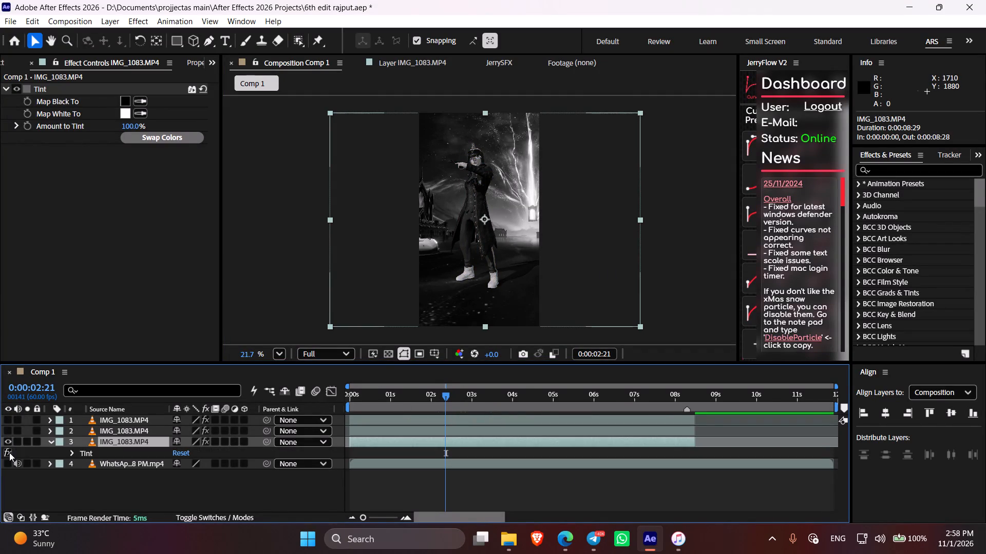
{"action": "left_click", "coordinate": [9, 452]}
{"action": "key", "text": "e"}
{"action": "left_click", "coordinate": [337, 482]}
{"action": "left_click", "coordinate": [433, 441]}
{"action": "left_click", "coordinate": [420, 402]}
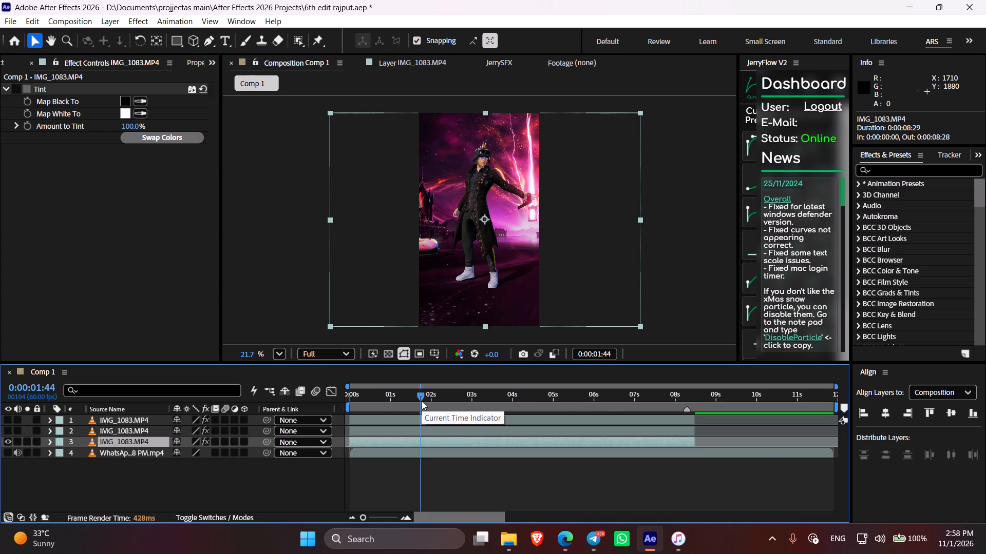
Scrub Comp 1 forward to 0:00:03:08 to review the third IMG_1083.MP4 layer's footage.
{"action": "left_click_drag", "start_coordinate": [419, 394], "coordinate": [456, 404]}
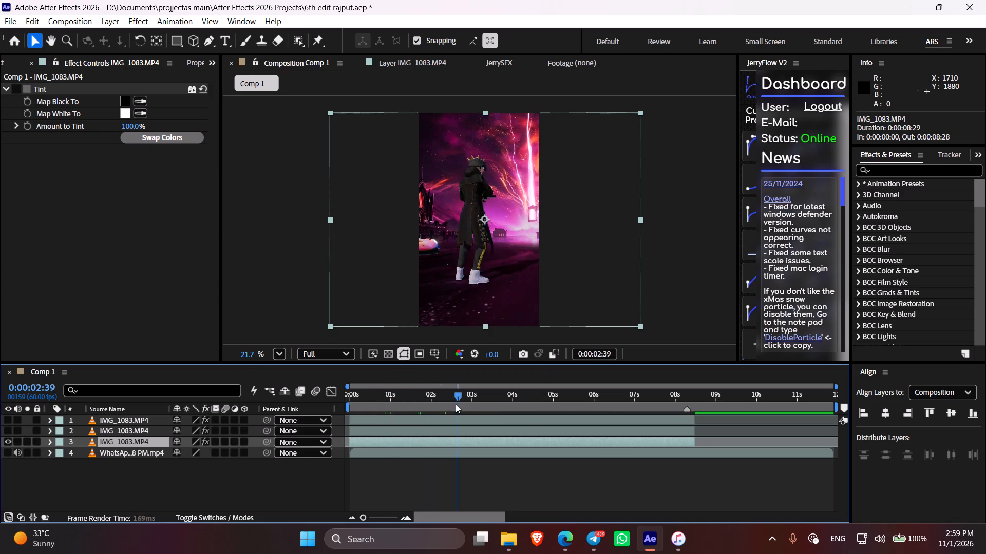
{"action": "left_click_drag", "start_coordinate": [456, 404], "coordinate": [476, 411]}
{"action": "scroll", "coordinate": [44, 58], "scroll_direction": "down", "scroll_amount": 1}
{"action": "scroll", "coordinate": [44, 58], "scroll_direction": "up", "scroll_amount": 2}
{"action": "scroll", "coordinate": [44, 58], "scroll_direction": "down", "scroll_amount": 1}
{"action": "scroll", "coordinate": [44, 58], "scroll_direction": "up", "scroll_amount": 1}
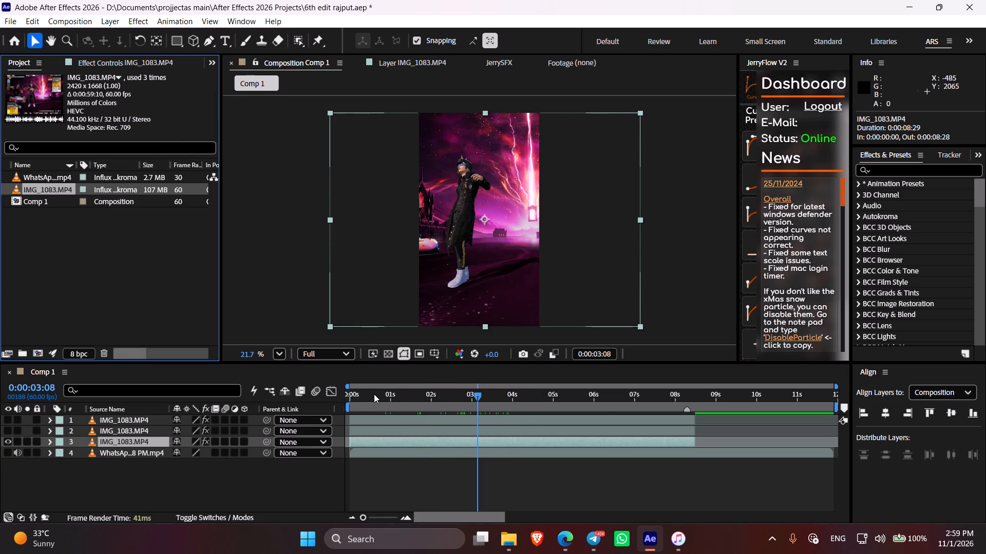
Return the current time to 0:00:00:00, hide the third IMG_1083.MP4 layer and deselect it.
{"action": "left_click_drag", "start_coordinate": [367, 401], "coordinate": [305, 401]}
{"action": "left_click", "coordinate": [8, 440]}
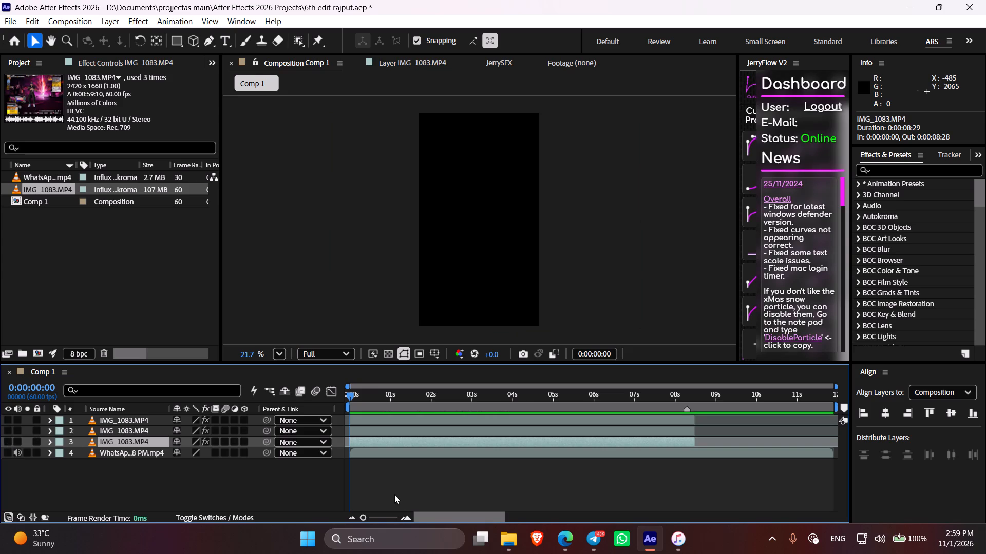
{"action": "left_click", "coordinate": [419, 488]}
{"action": "left_click_drag", "start_coordinate": [356, 409], "coordinate": [331, 406]}
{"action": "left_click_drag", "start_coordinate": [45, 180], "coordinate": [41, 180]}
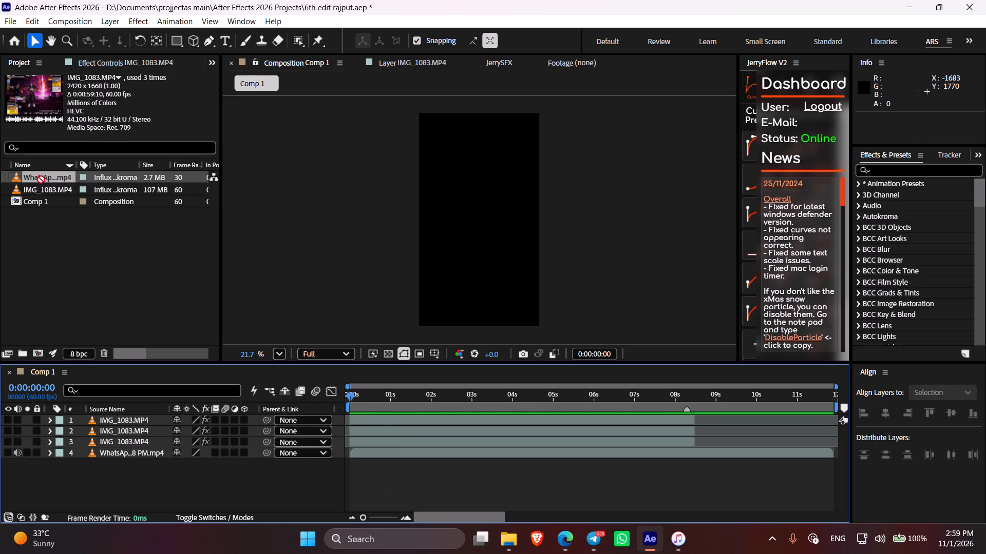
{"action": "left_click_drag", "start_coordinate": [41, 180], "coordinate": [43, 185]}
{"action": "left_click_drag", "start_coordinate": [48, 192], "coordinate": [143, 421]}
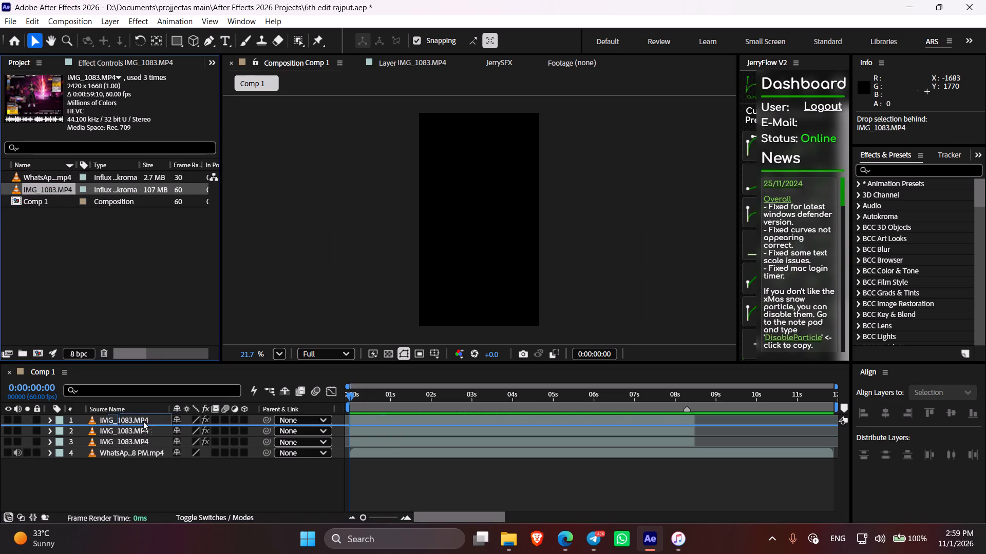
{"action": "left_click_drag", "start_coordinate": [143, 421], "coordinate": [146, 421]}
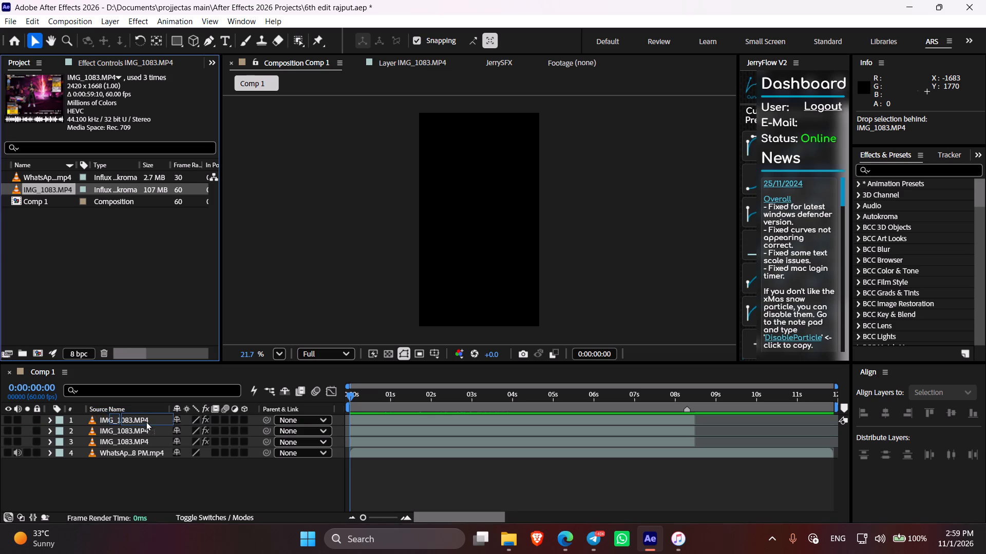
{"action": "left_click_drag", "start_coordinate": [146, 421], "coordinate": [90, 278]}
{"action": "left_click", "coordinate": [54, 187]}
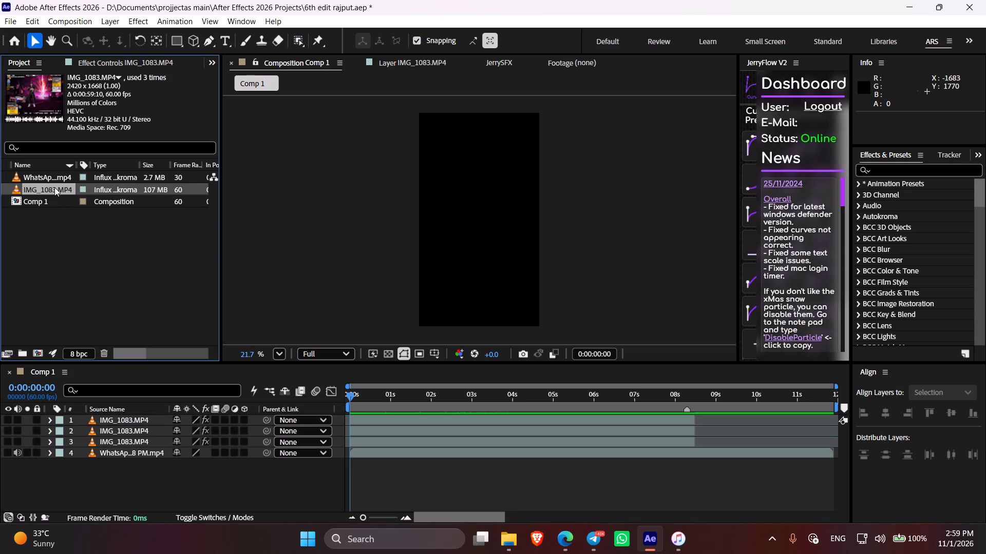
Switch to File Explorer to check the clips in the Telegram folder, and return to After Effects.
{"action": "left_click", "coordinate": [512, 538]}
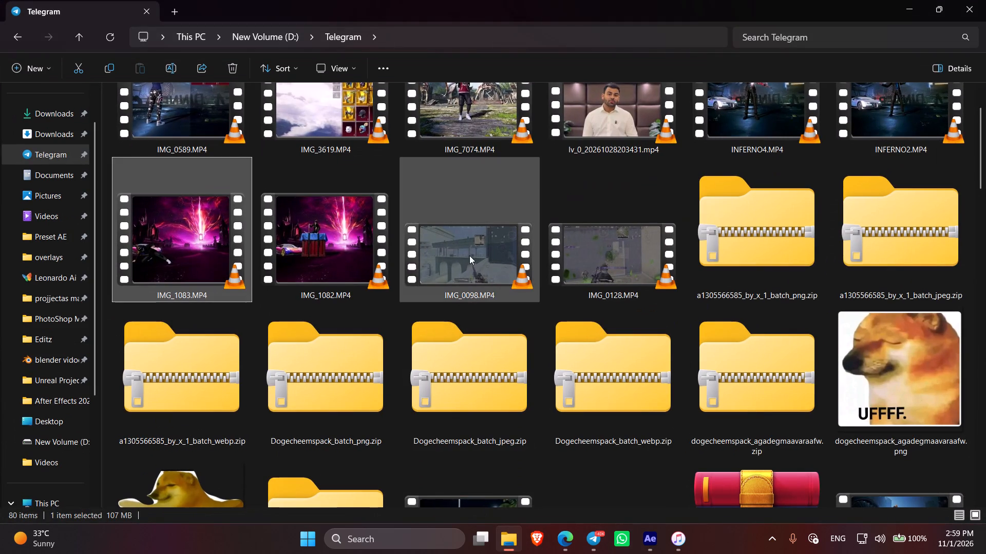
{"action": "left_click", "coordinate": [648, 538]}
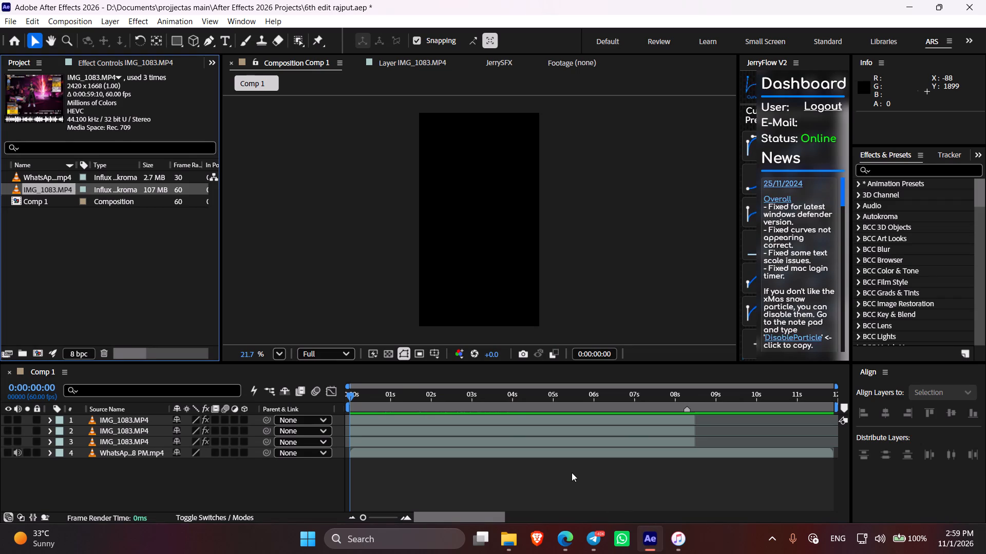
Show the curve presets in JerryFlow V2.
{"action": "left_click", "coordinate": [746, 87]}
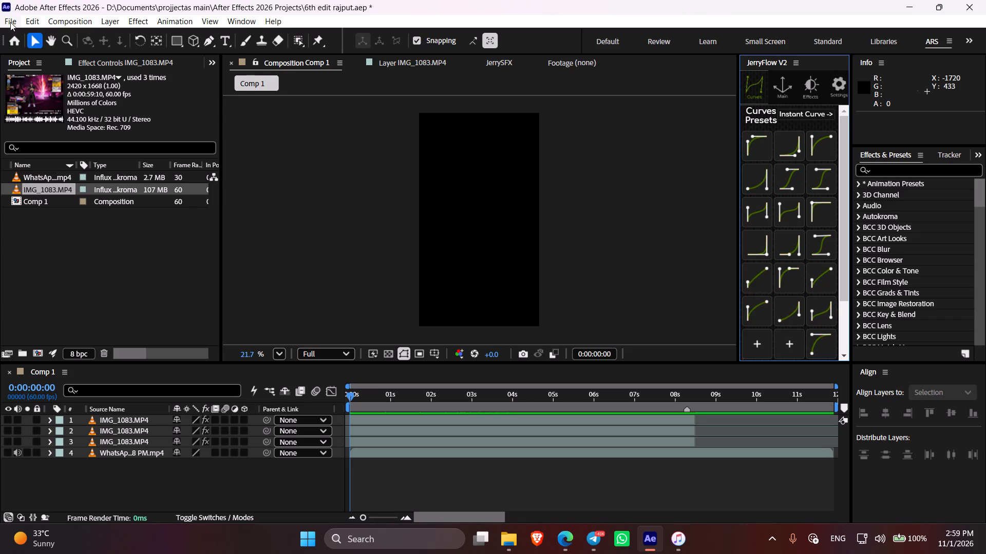
Bring up the import options for adding a file to the project.
{"action": "left_click", "coordinate": [10, 22]}
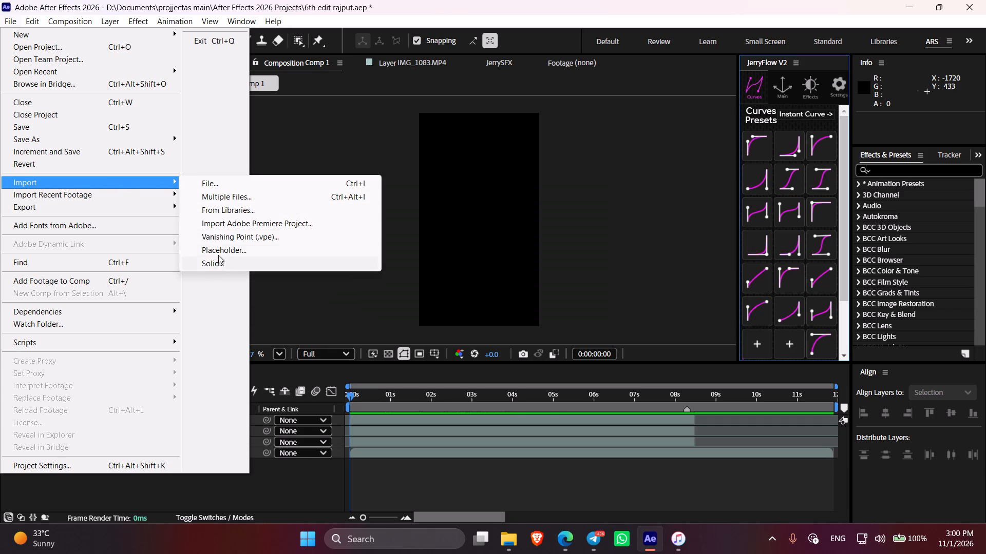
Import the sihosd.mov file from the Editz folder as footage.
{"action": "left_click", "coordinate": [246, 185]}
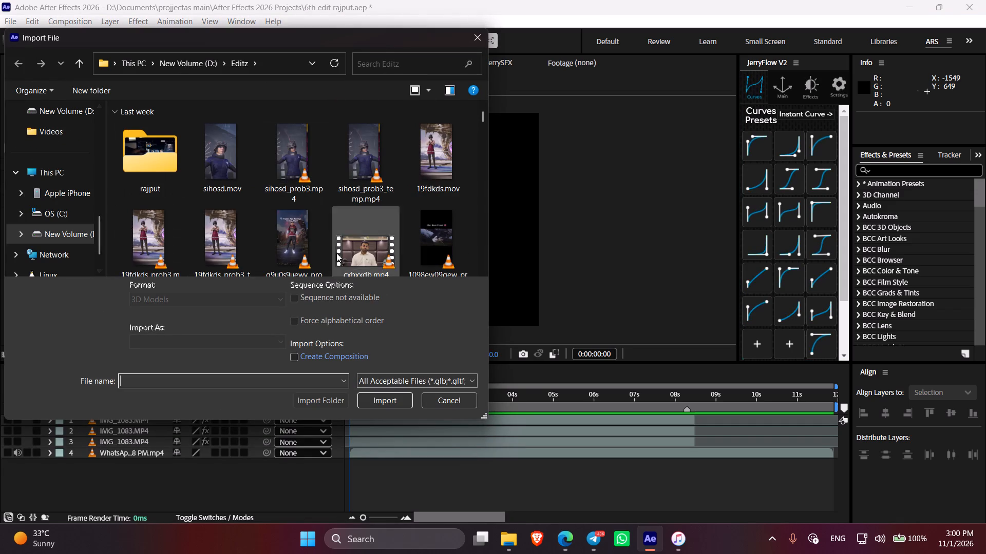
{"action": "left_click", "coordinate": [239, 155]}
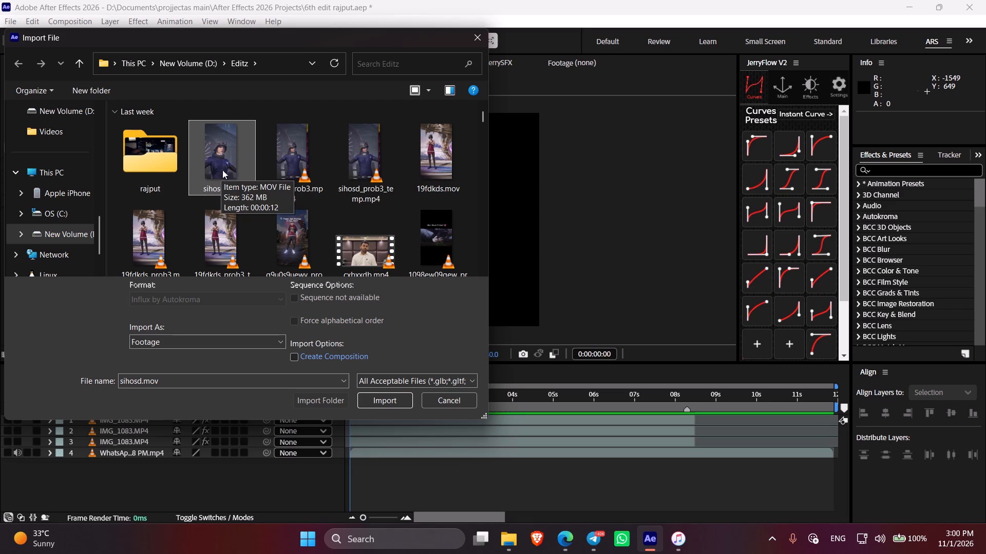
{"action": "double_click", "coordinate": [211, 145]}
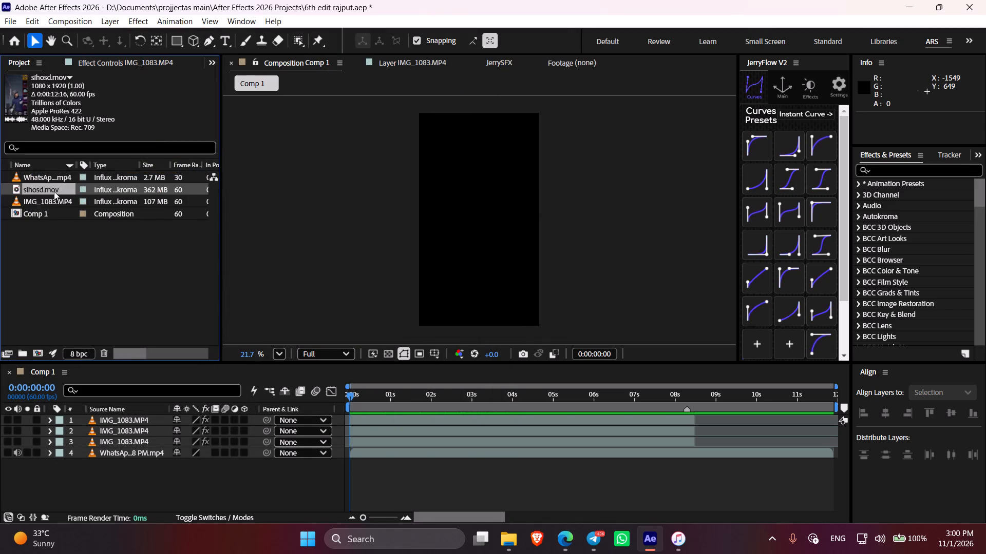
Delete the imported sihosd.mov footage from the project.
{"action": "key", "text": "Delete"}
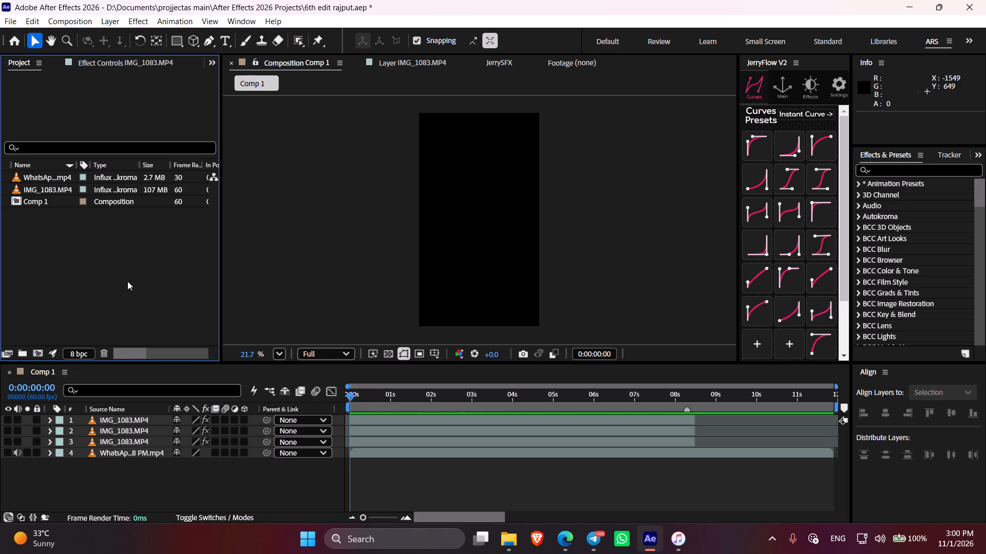
Select the IMG_1083.MP4 source footage in the project.
{"action": "left_click", "coordinate": [43, 190]}
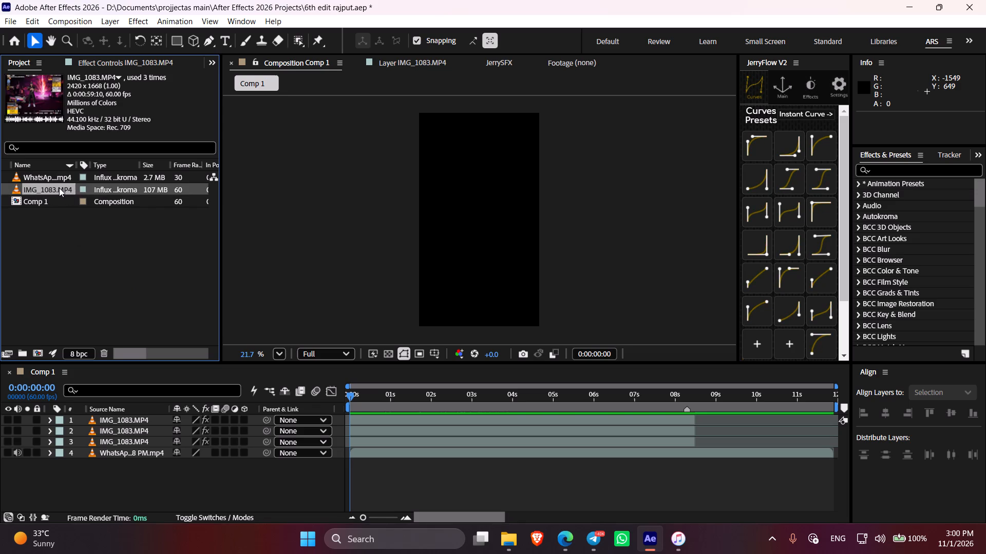
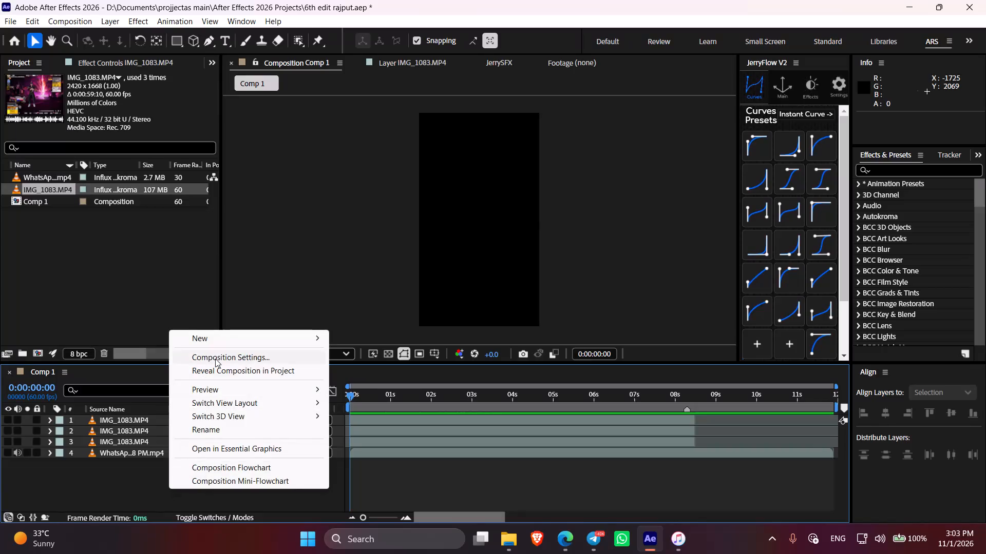
Open the composition settings of Comp 1 to review its frame size, frame rate and duration.
{"action": "left_click", "coordinate": [215, 359]}
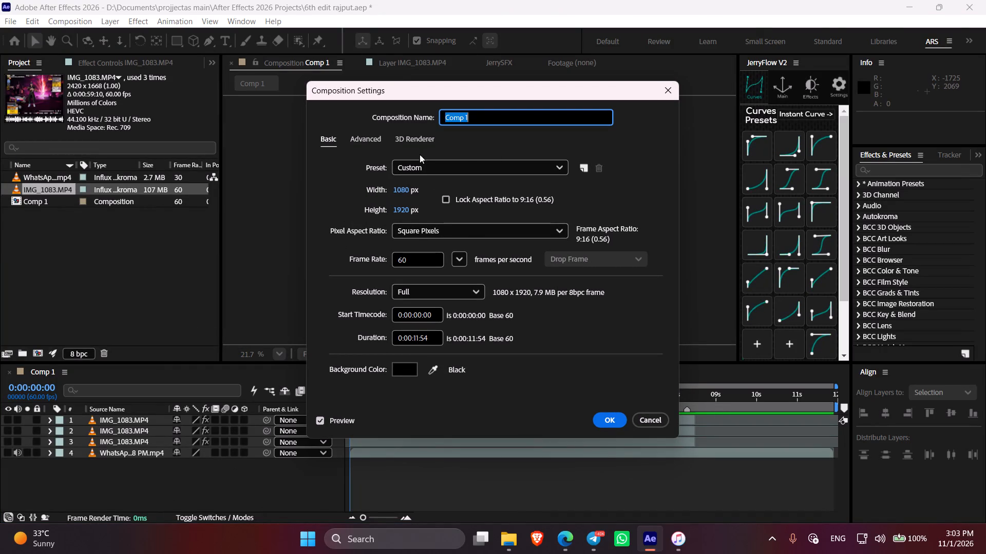
{"action": "left_click_drag", "start_coordinate": [482, 96], "coordinate": [484, 107]}
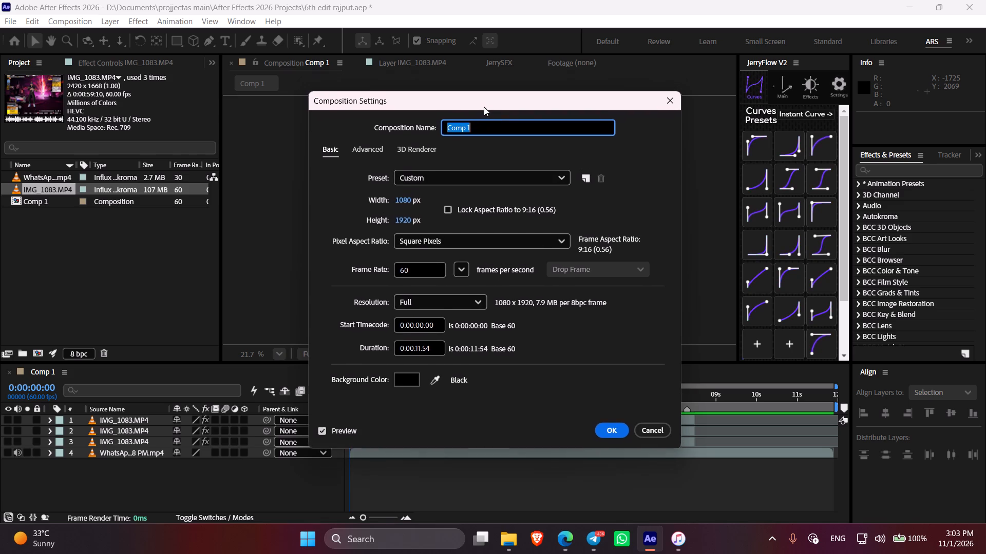
{"action": "left_click_drag", "start_coordinate": [484, 107], "coordinate": [490, 117]}
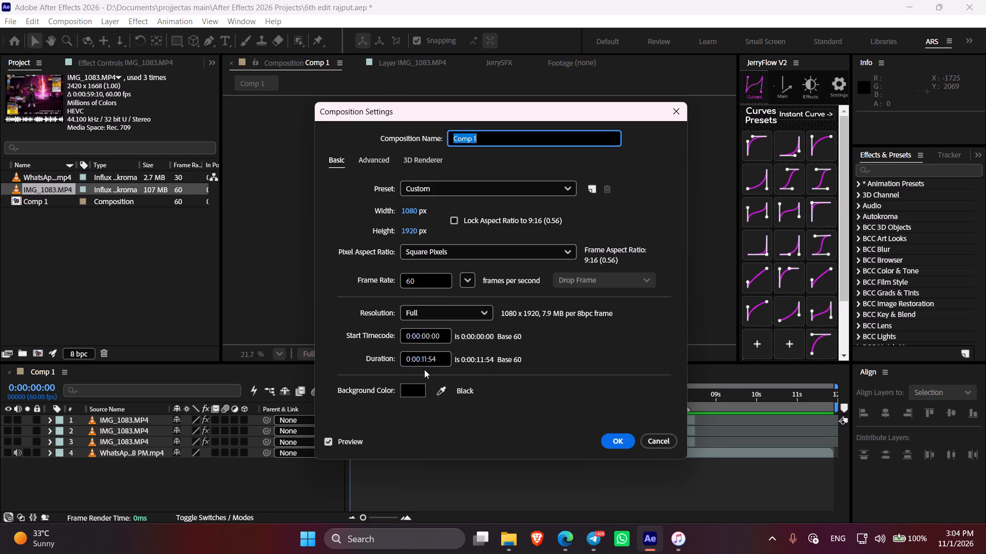
Examine the hours, minutes, seconds and frames parts of the Duration timecode in Comp 1's composition settings.
{"action": "left_click_drag", "start_coordinate": [409, 359], "coordinate": [397, 359]}
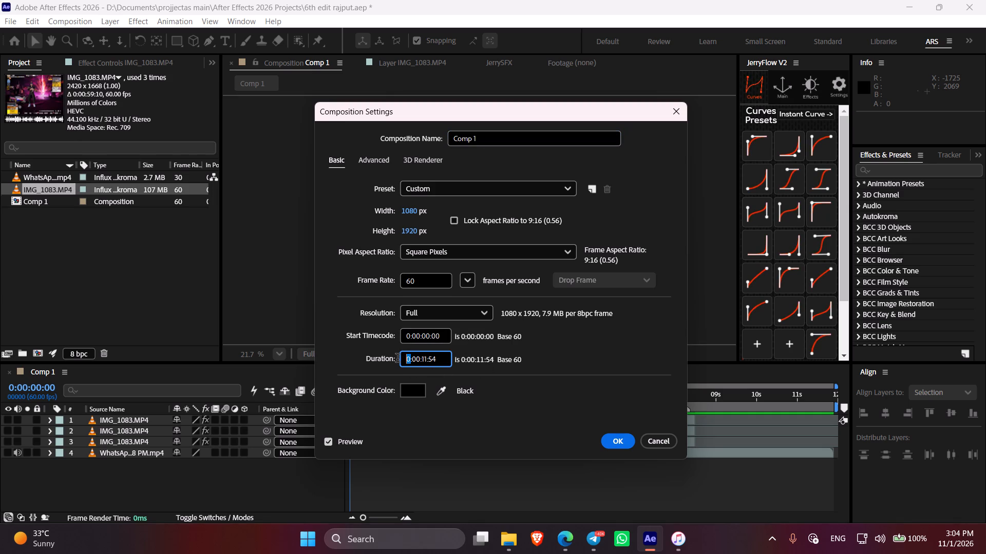
{"action": "left_click_drag", "start_coordinate": [397, 359], "coordinate": [398, 359]}
{"action": "left_click_drag", "start_coordinate": [421, 358], "coordinate": [417, 366]}
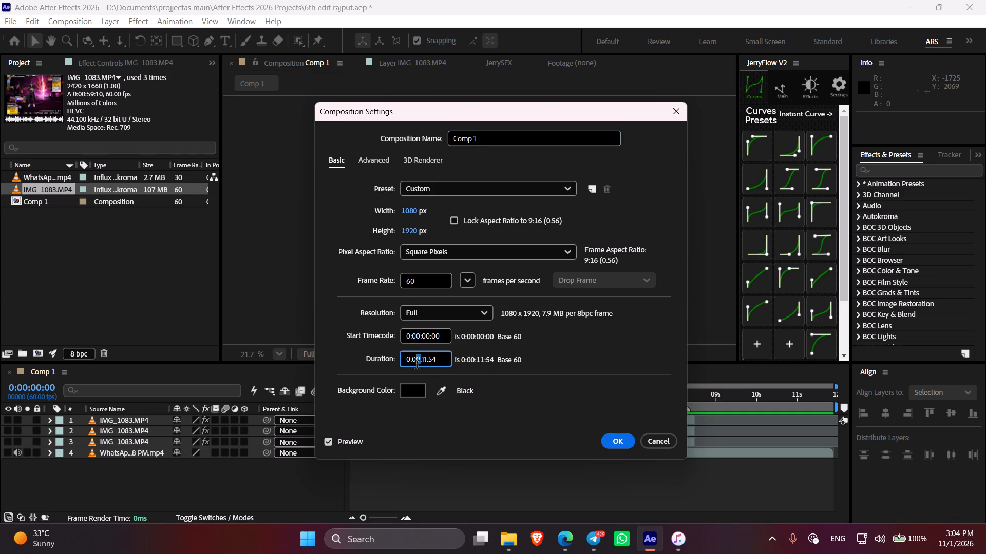
{"action": "left_click_drag", "start_coordinate": [417, 366], "coordinate": [413, 366]}
{"action": "left_click", "coordinate": [428, 359]}
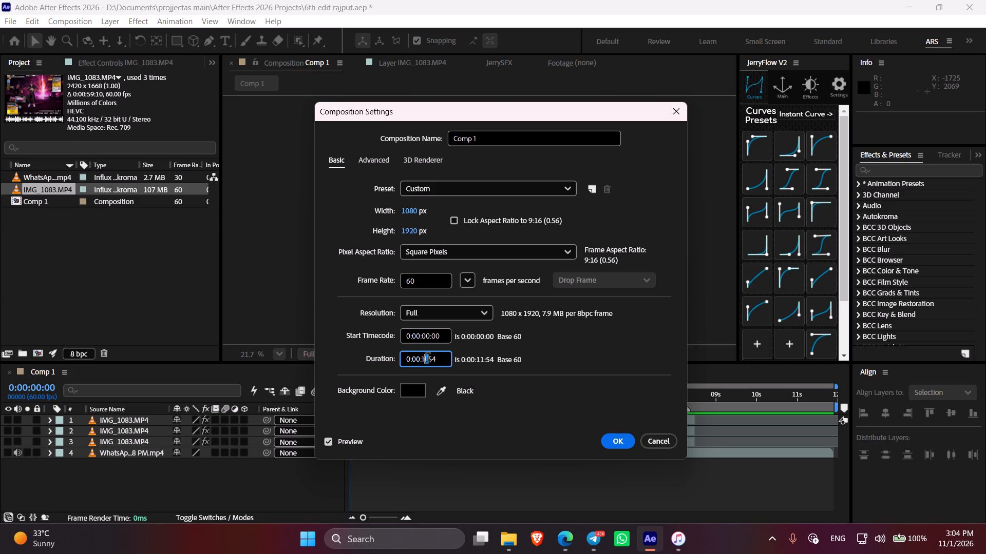
{"action": "left_click_drag", "start_coordinate": [436, 360], "coordinate": [438, 371]}
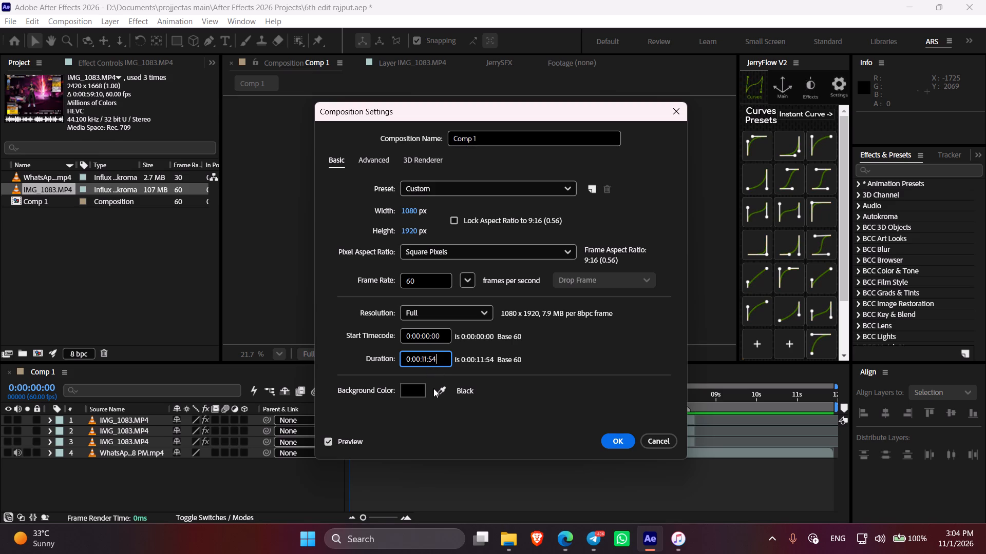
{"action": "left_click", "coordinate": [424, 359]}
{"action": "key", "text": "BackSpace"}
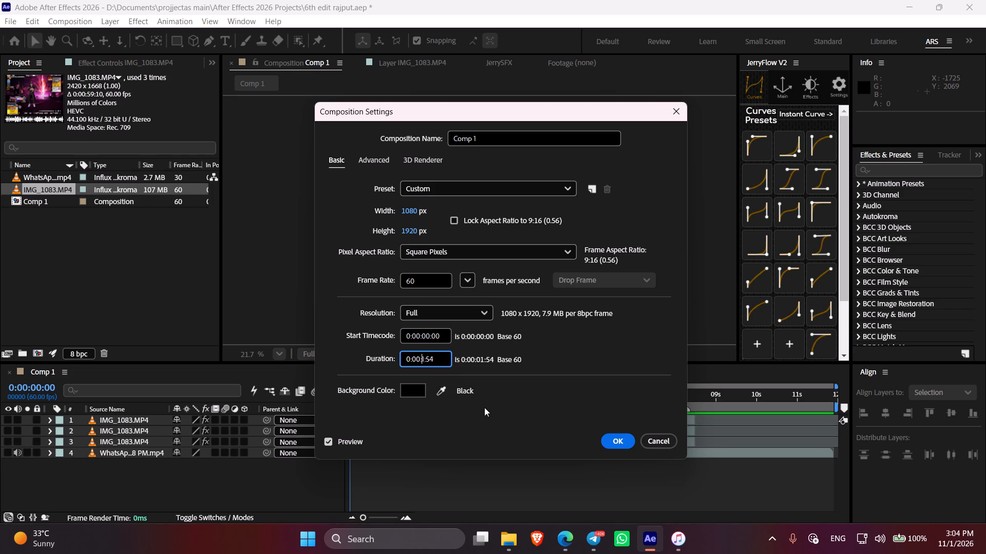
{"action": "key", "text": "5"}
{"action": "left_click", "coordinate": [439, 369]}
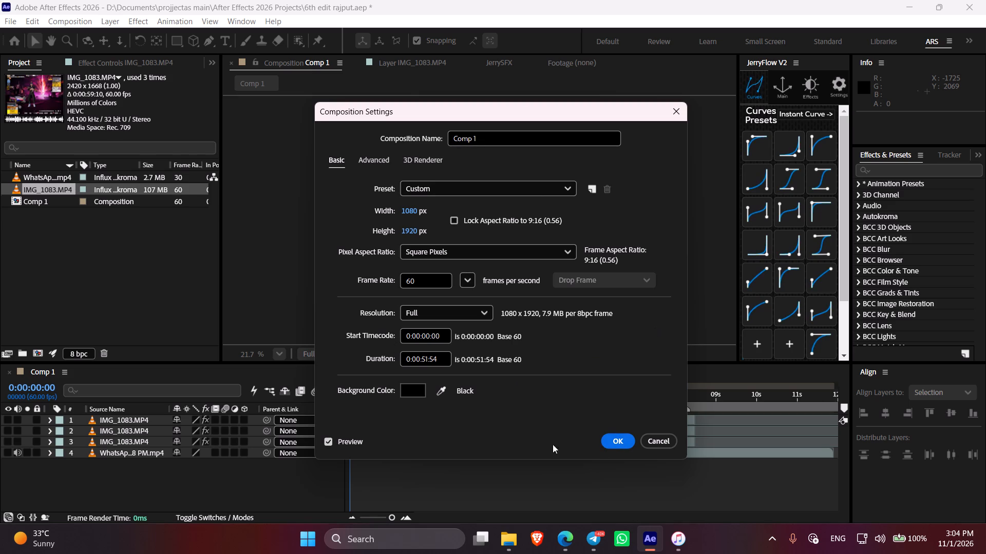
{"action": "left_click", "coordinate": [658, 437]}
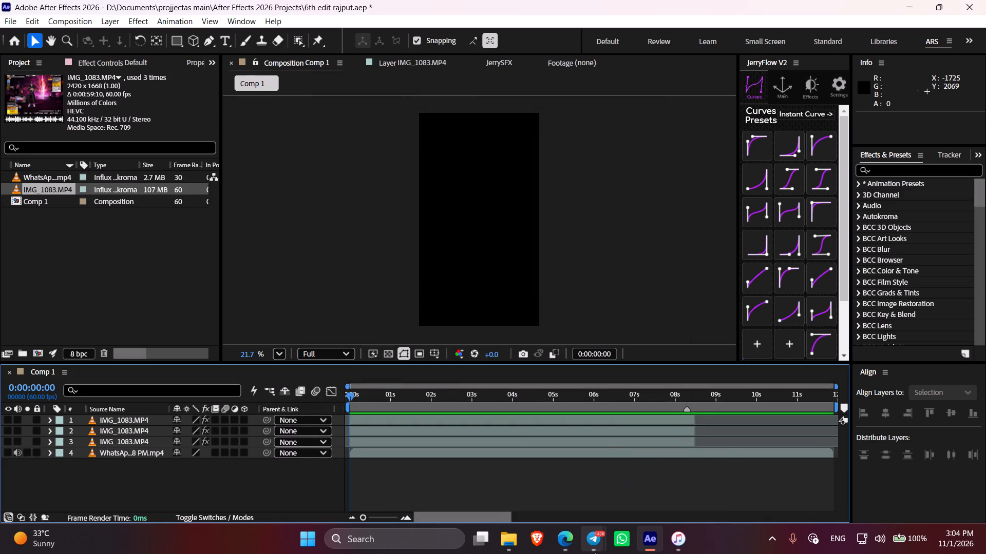
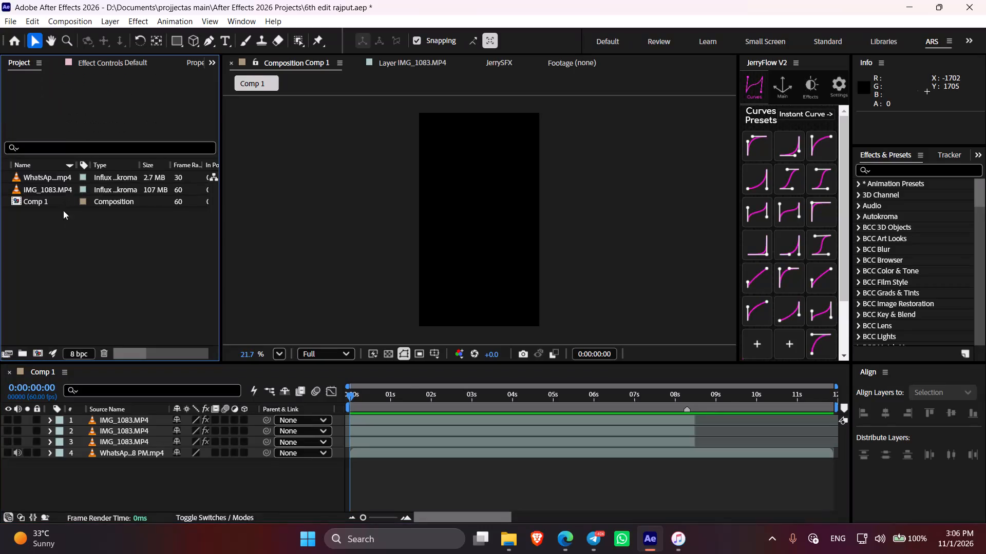
Add the IMG_1083.MP4 footage to Comp 1 as a new layer at the top of the layer stack.
{"action": "left_click", "coordinate": [52, 189]}
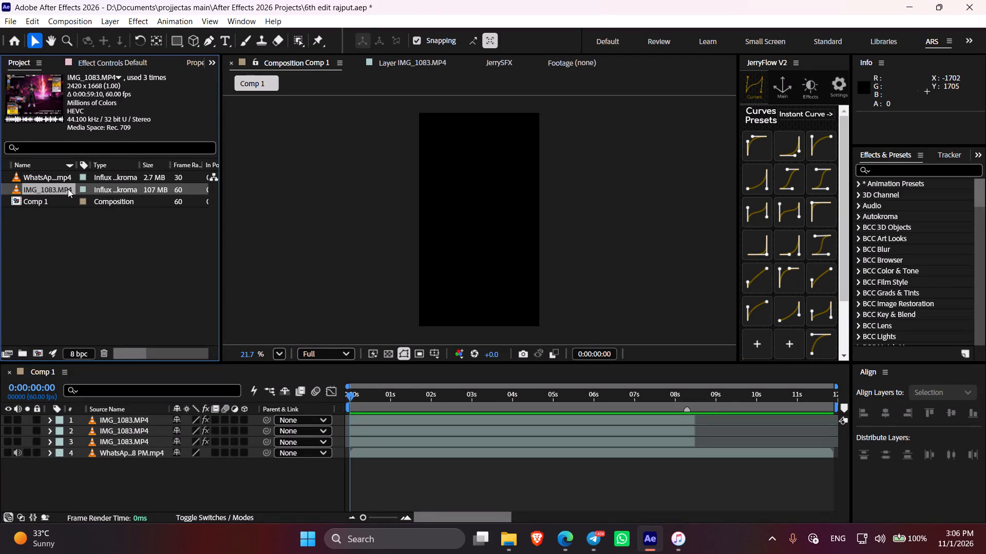
{"action": "left_click_drag", "start_coordinate": [68, 189], "coordinate": [143, 404]}
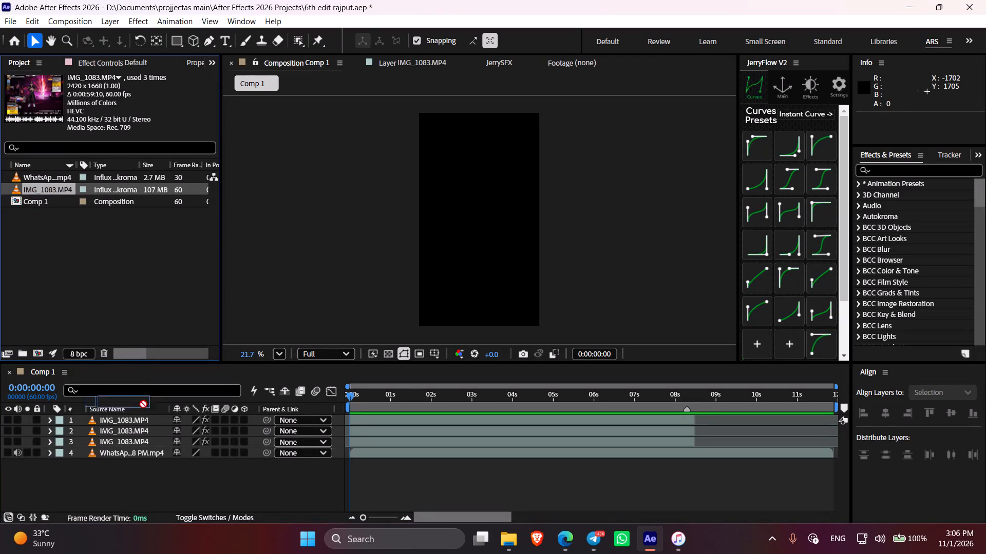
{"action": "left_click_drag", "start_coordinate": [143, 404], "coordinate": [121, 421]}
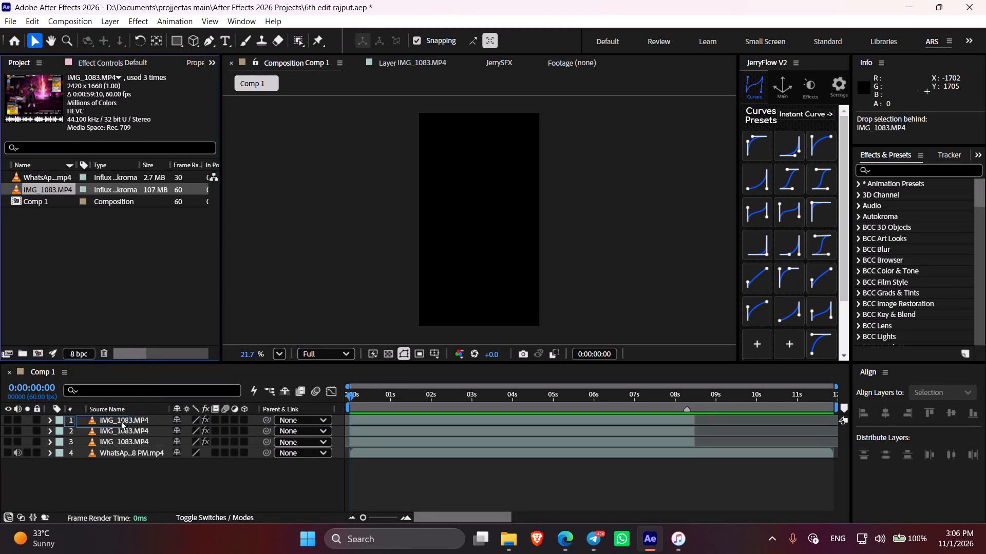
{"action": "left_click_drag", "start_coordinate": [121, 421], "coordinate": [144, 448]}
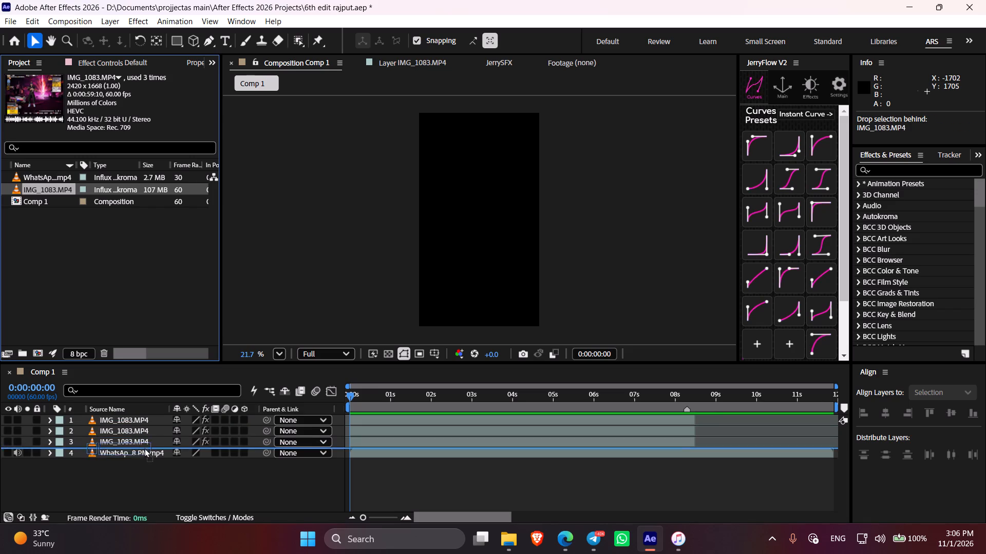
{"action": "left_click_drag", "start_coordinate": [144, 448], "coordinate": [132, 424]}
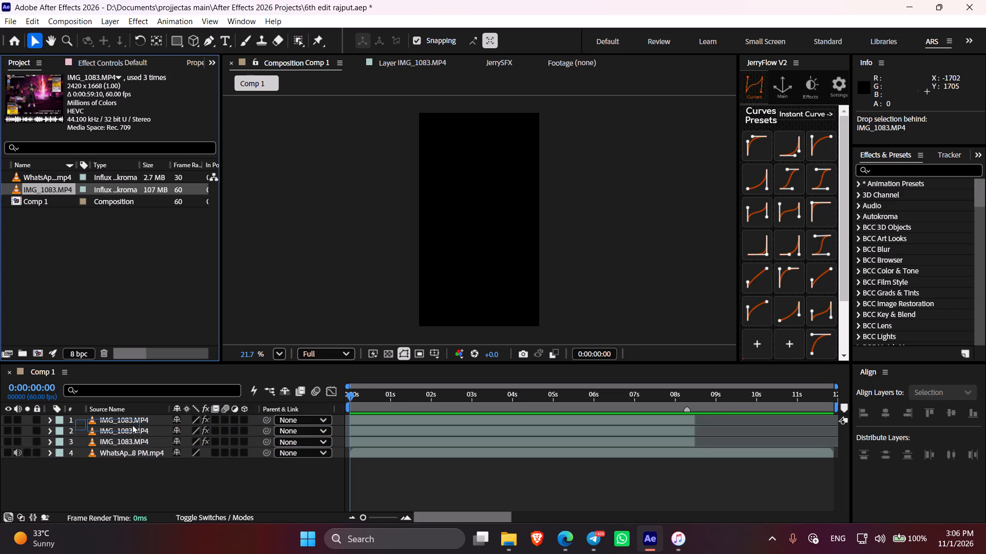
{"action": "left_click_drag", "start_coordinate": [132, 424], "coordinate": [150, 427]}
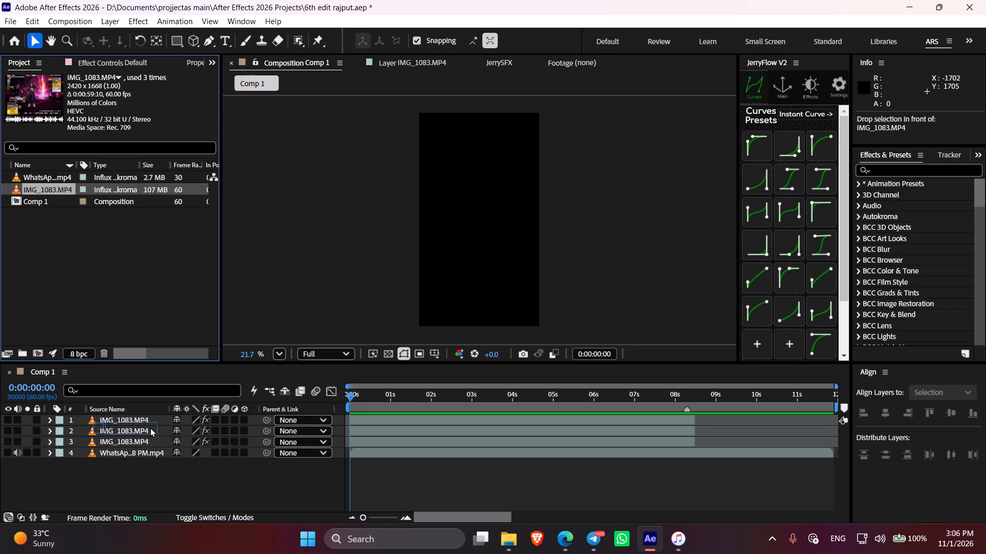
{"action": "left_click_drag", "start_coordinate": [150, 427], "coordinate": [131, 419]}
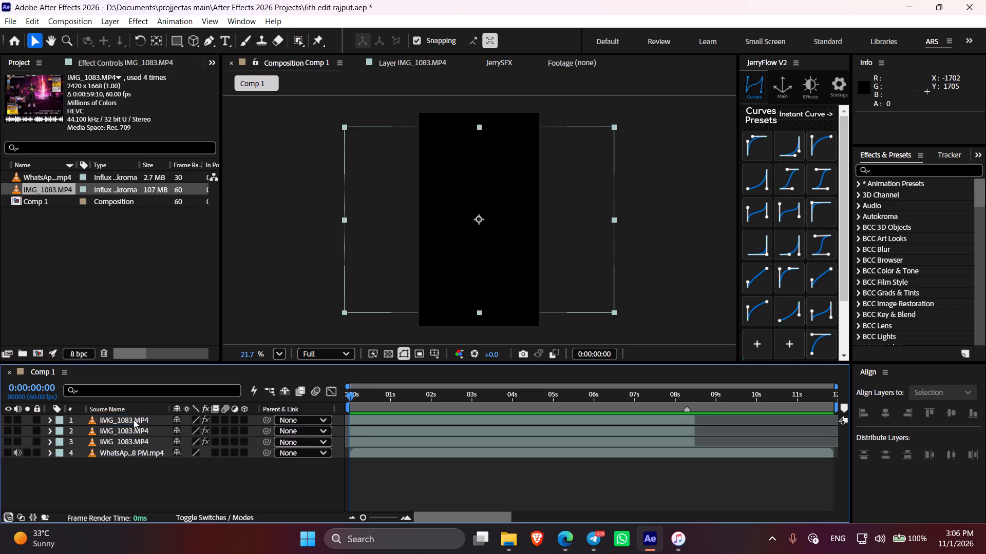
Scrub through Comp 1 to about 0:00:02:21 to preview the new top IMG_1083.MP4 layer.
{"action": "left_click_drag", "start_coordinate": [380, 393], "coordinate": [437, 411]}
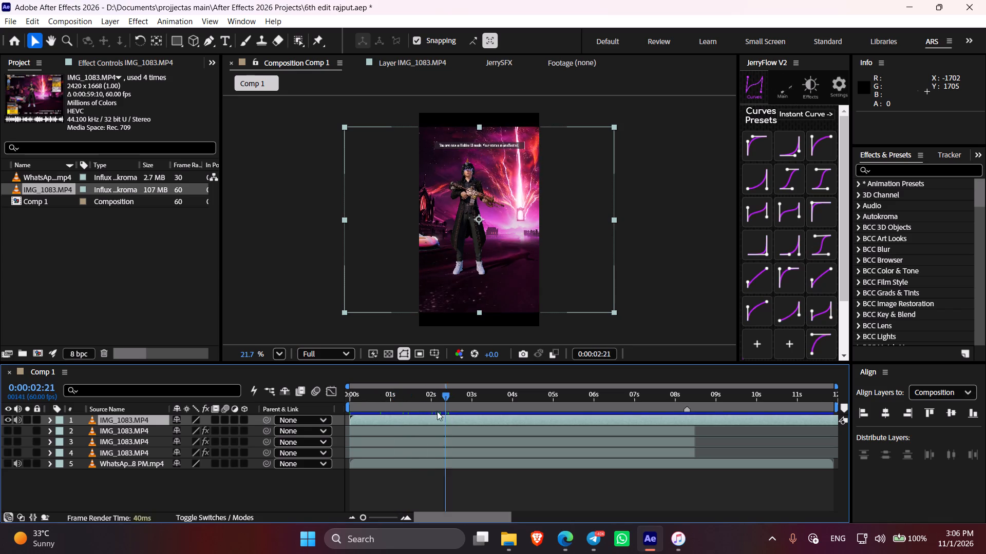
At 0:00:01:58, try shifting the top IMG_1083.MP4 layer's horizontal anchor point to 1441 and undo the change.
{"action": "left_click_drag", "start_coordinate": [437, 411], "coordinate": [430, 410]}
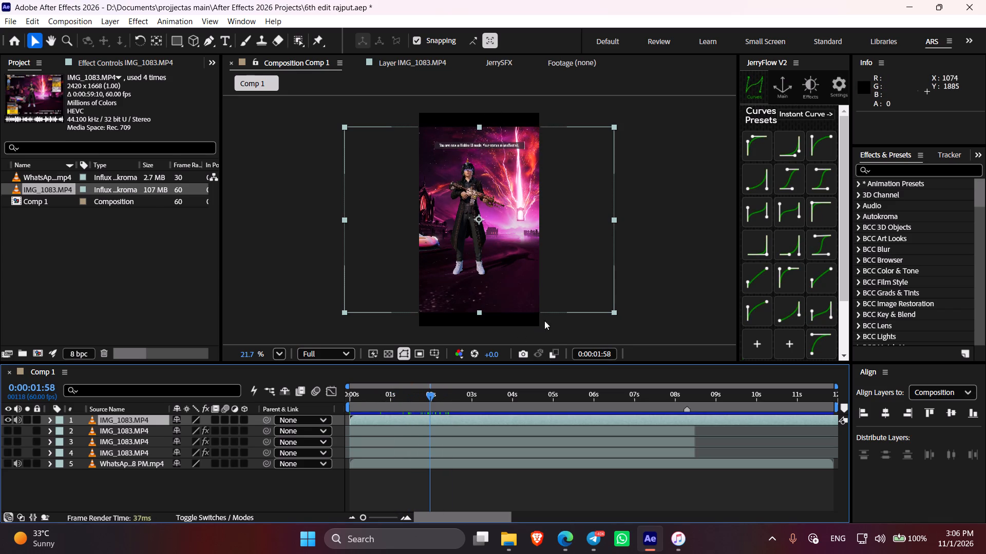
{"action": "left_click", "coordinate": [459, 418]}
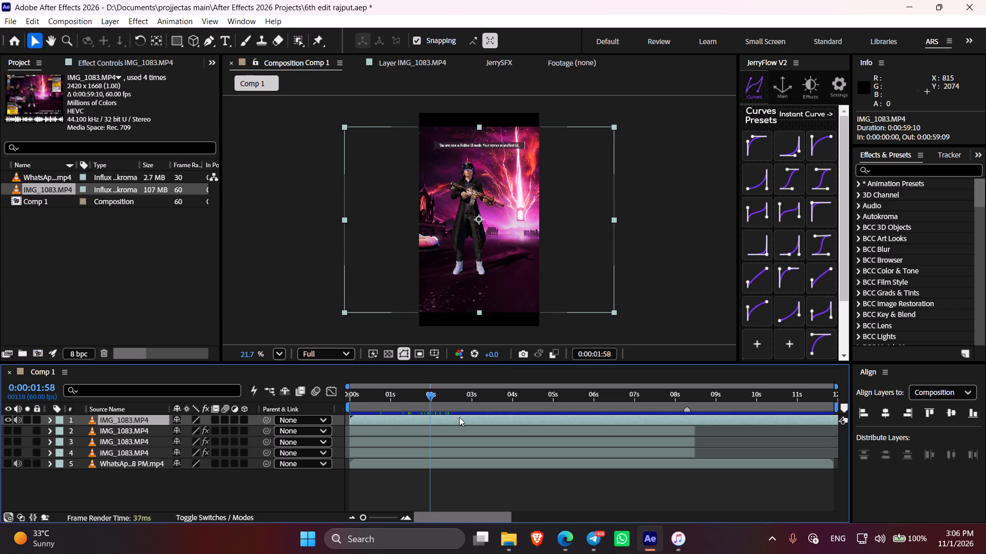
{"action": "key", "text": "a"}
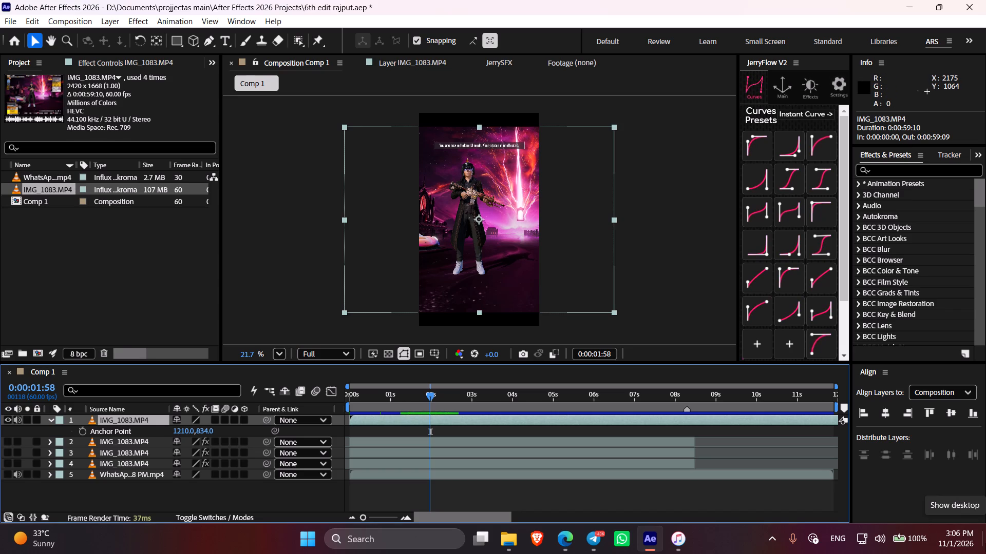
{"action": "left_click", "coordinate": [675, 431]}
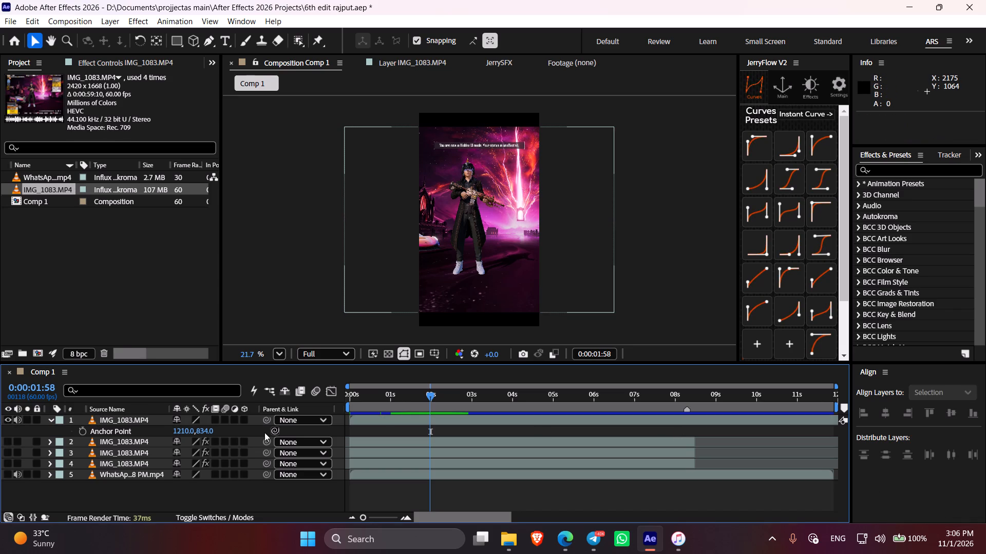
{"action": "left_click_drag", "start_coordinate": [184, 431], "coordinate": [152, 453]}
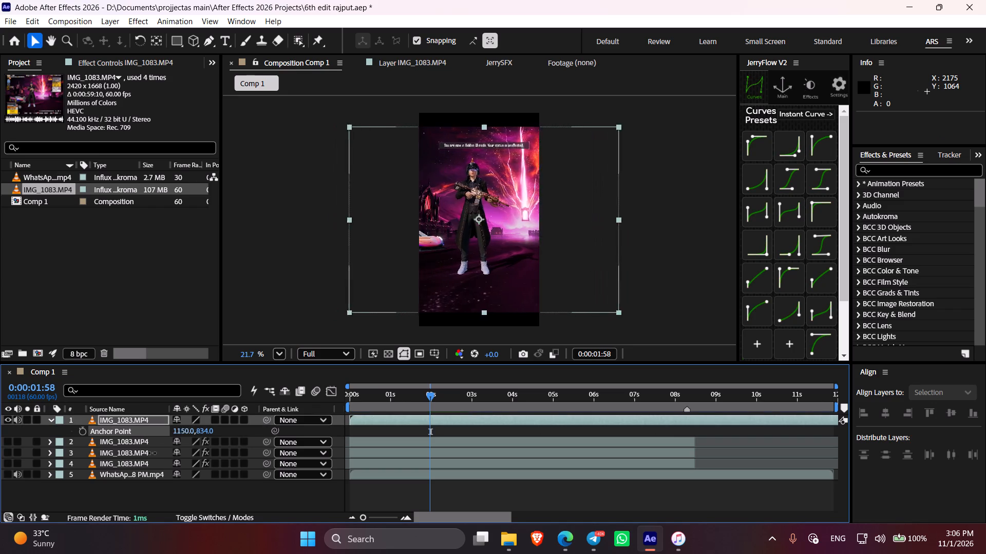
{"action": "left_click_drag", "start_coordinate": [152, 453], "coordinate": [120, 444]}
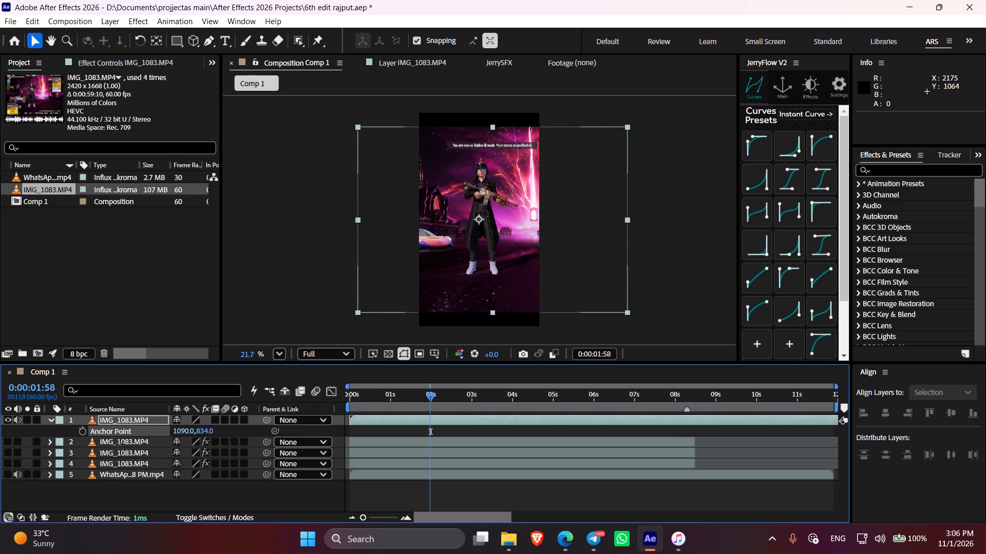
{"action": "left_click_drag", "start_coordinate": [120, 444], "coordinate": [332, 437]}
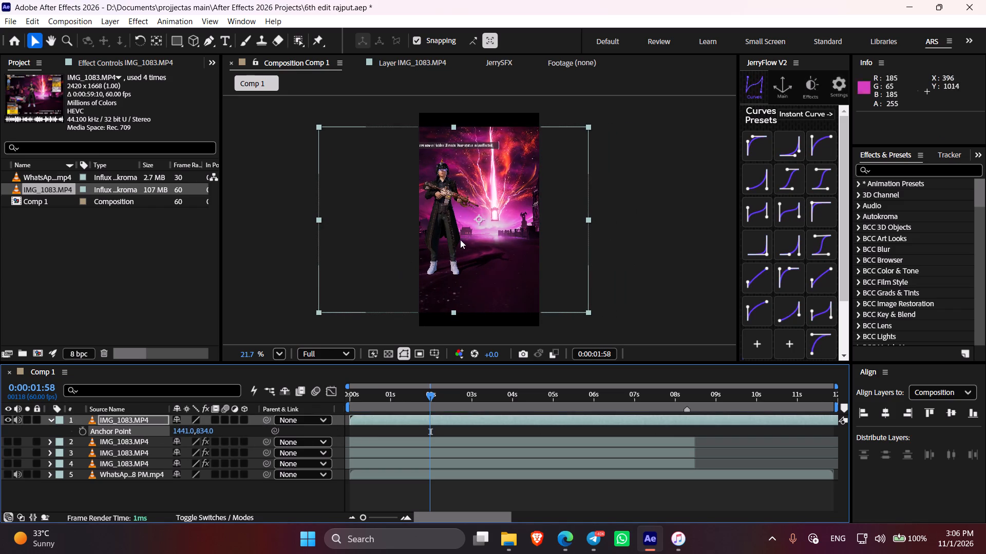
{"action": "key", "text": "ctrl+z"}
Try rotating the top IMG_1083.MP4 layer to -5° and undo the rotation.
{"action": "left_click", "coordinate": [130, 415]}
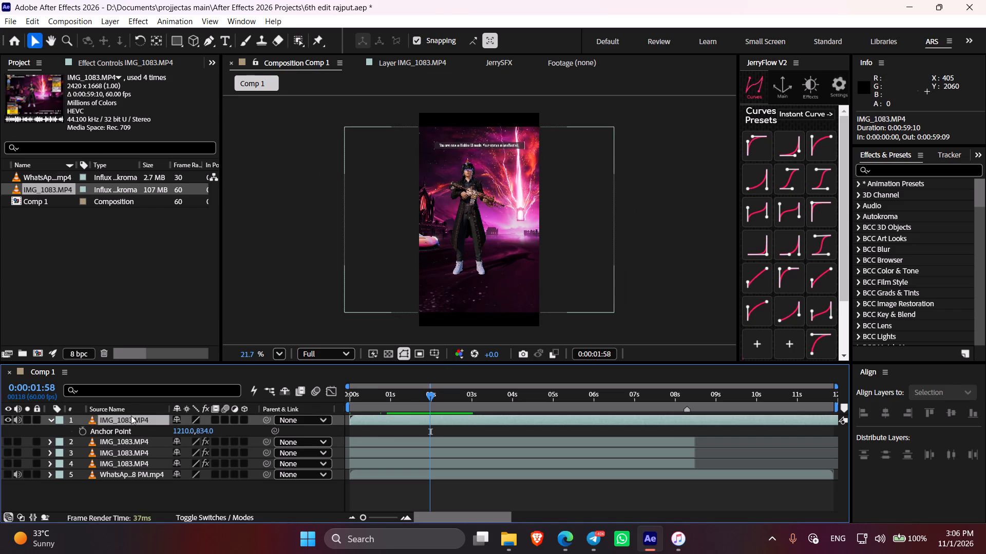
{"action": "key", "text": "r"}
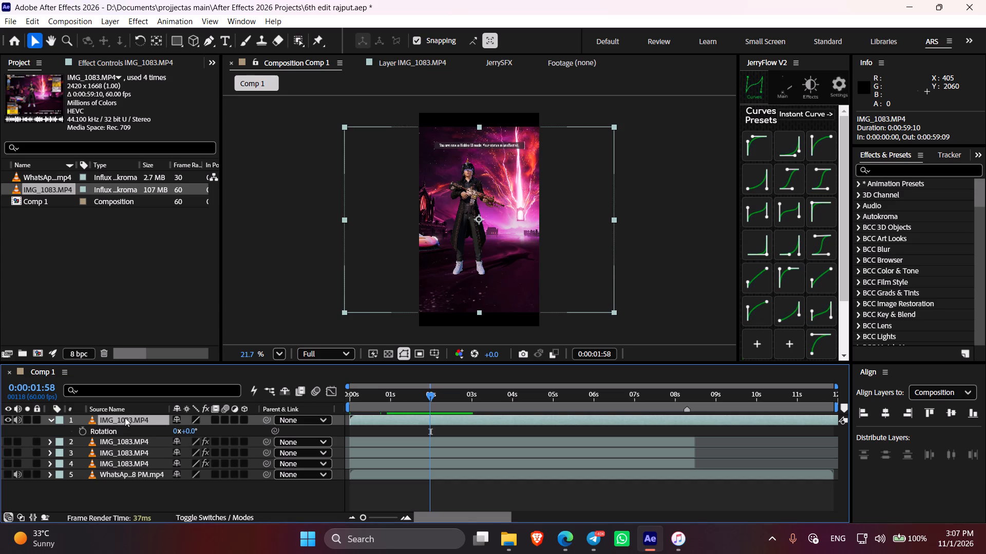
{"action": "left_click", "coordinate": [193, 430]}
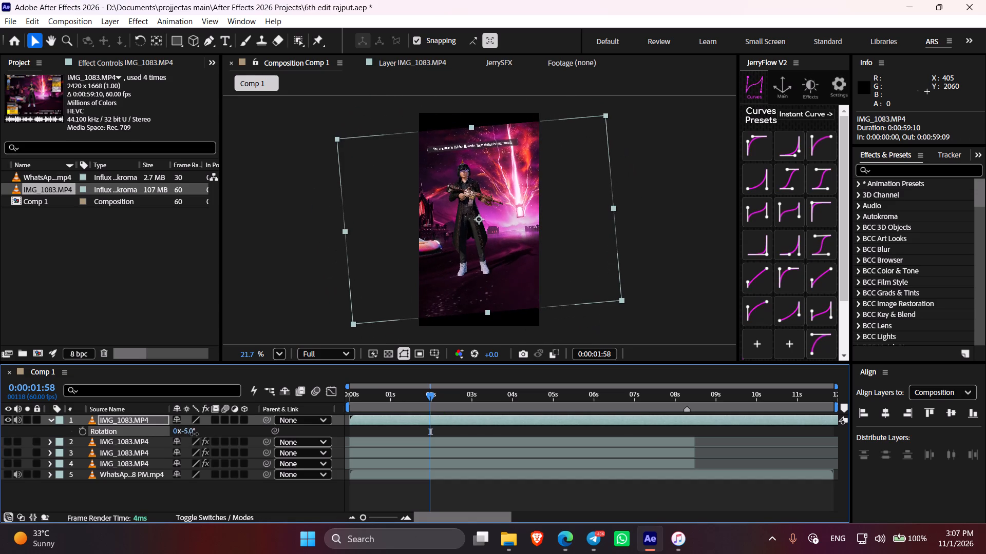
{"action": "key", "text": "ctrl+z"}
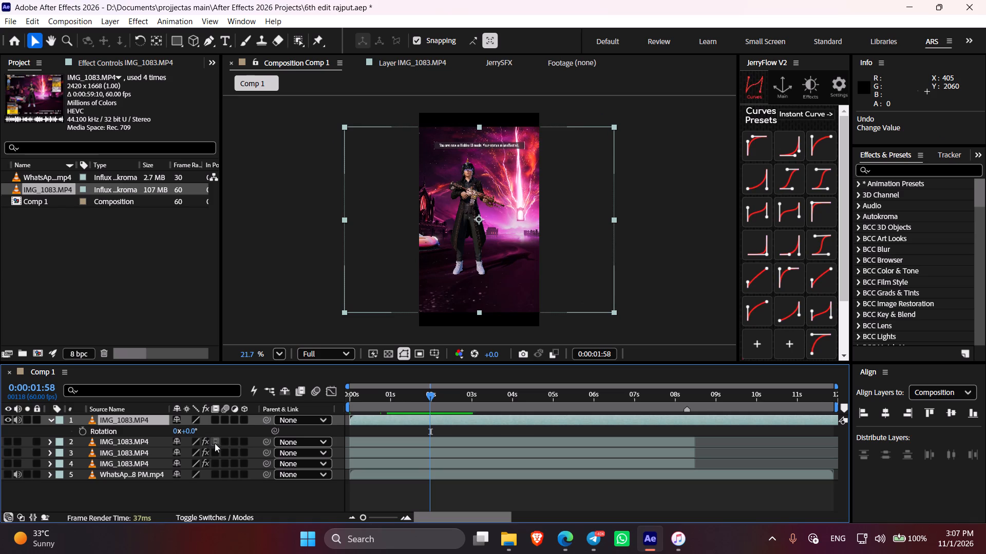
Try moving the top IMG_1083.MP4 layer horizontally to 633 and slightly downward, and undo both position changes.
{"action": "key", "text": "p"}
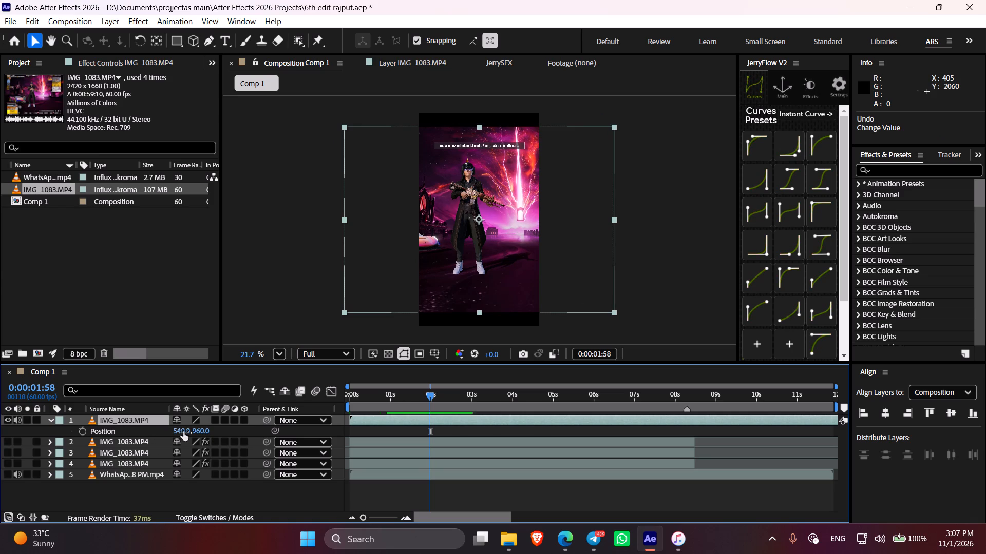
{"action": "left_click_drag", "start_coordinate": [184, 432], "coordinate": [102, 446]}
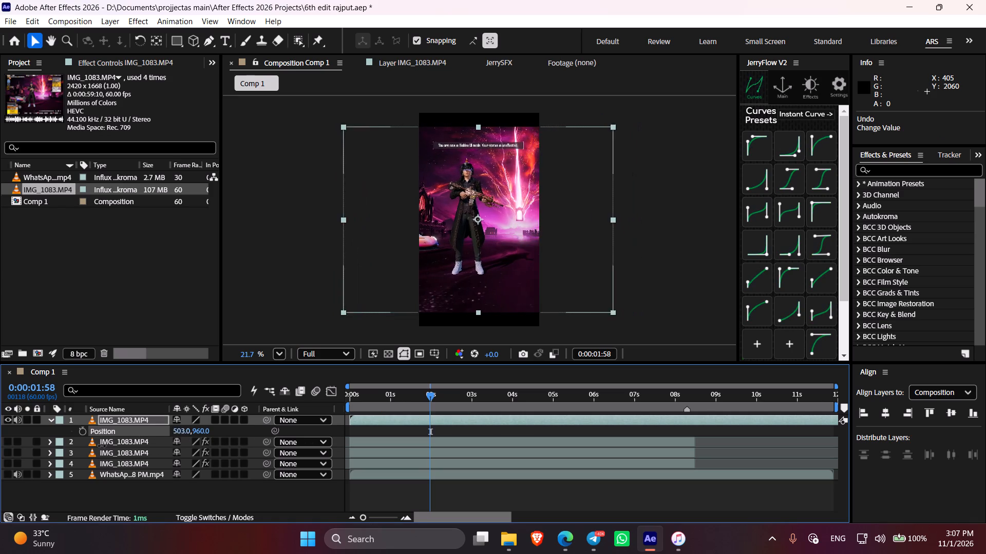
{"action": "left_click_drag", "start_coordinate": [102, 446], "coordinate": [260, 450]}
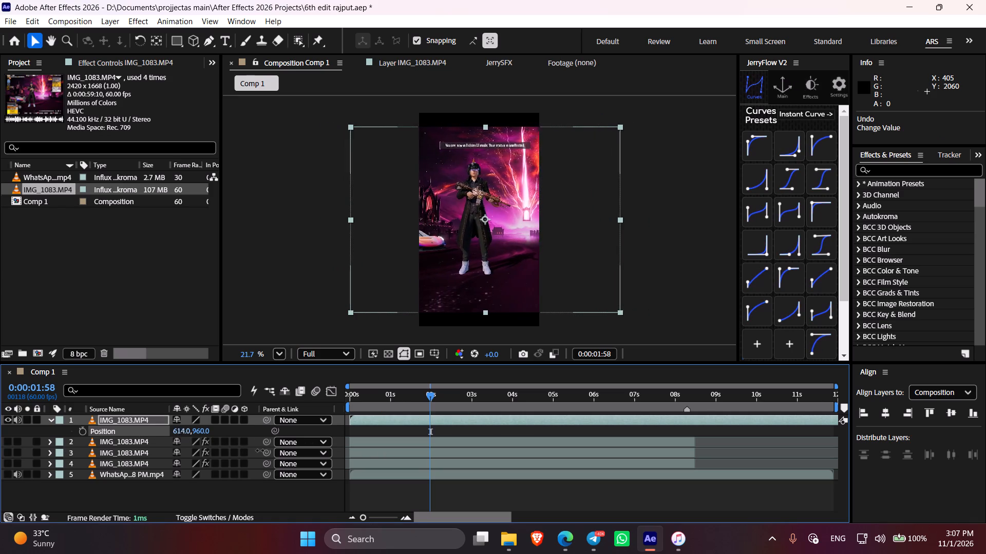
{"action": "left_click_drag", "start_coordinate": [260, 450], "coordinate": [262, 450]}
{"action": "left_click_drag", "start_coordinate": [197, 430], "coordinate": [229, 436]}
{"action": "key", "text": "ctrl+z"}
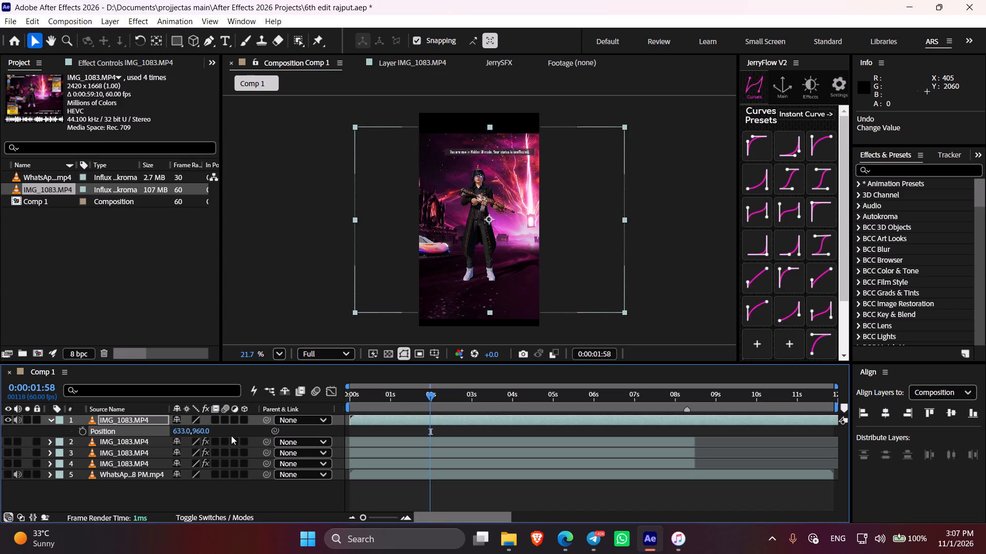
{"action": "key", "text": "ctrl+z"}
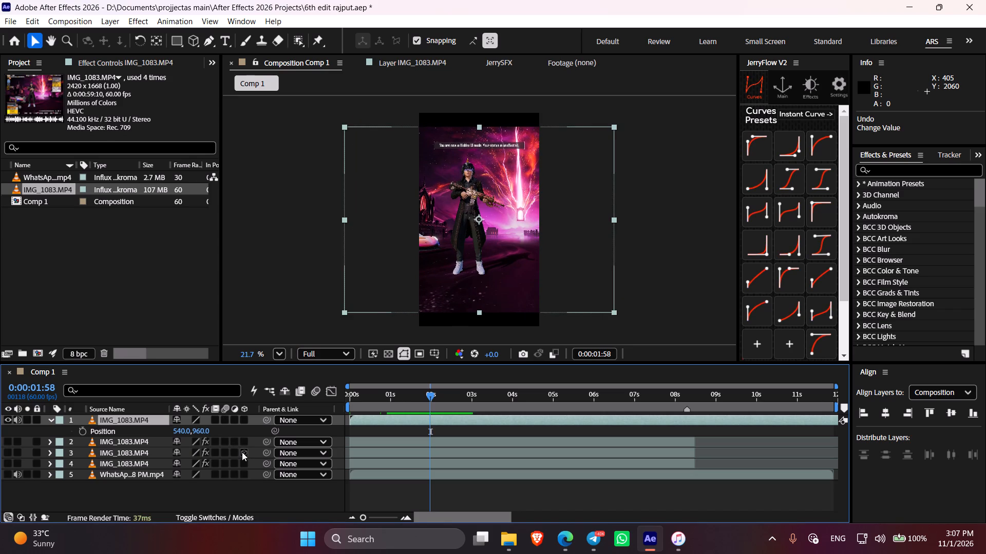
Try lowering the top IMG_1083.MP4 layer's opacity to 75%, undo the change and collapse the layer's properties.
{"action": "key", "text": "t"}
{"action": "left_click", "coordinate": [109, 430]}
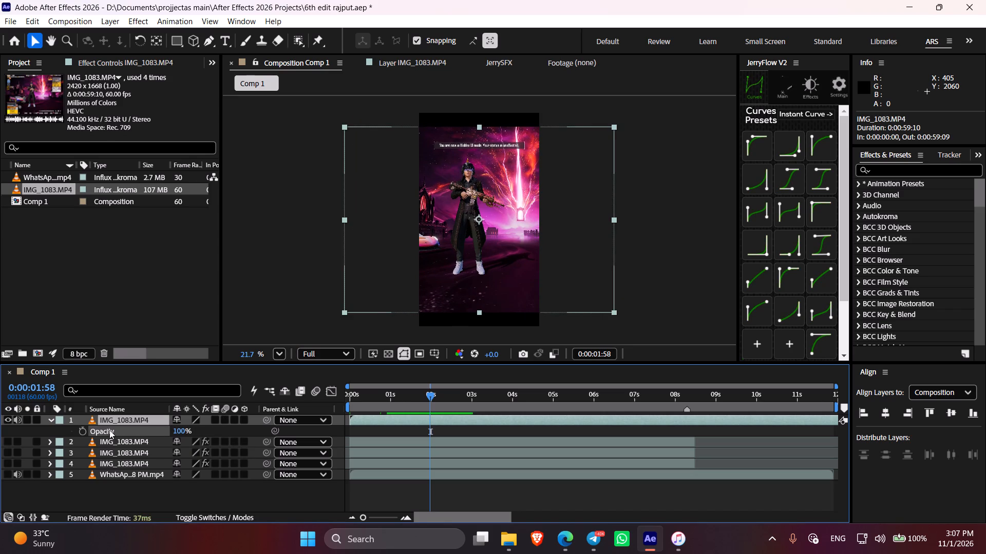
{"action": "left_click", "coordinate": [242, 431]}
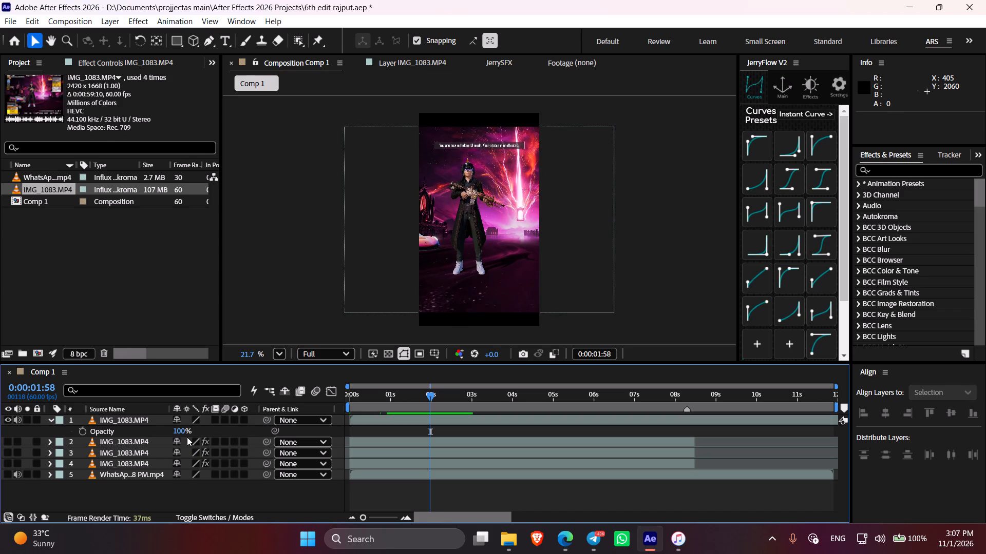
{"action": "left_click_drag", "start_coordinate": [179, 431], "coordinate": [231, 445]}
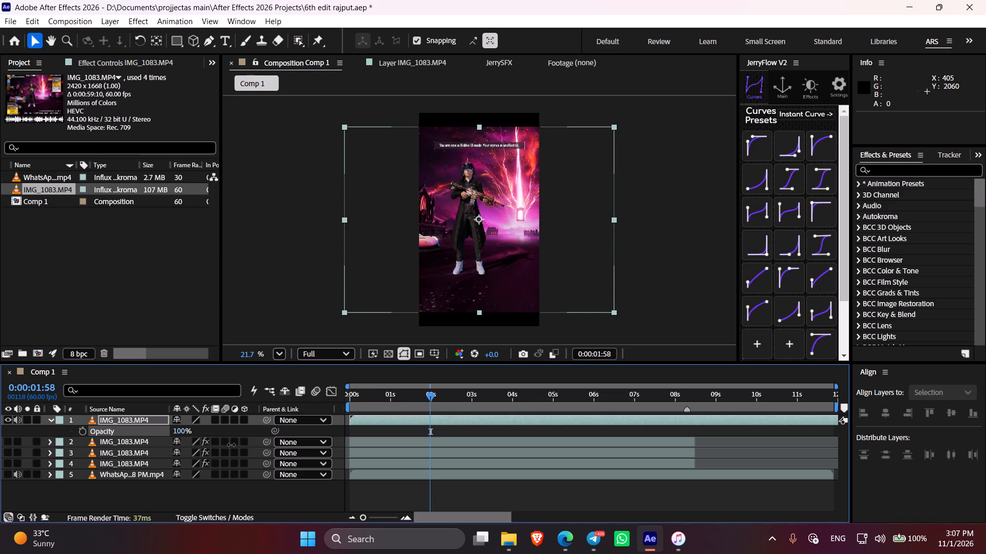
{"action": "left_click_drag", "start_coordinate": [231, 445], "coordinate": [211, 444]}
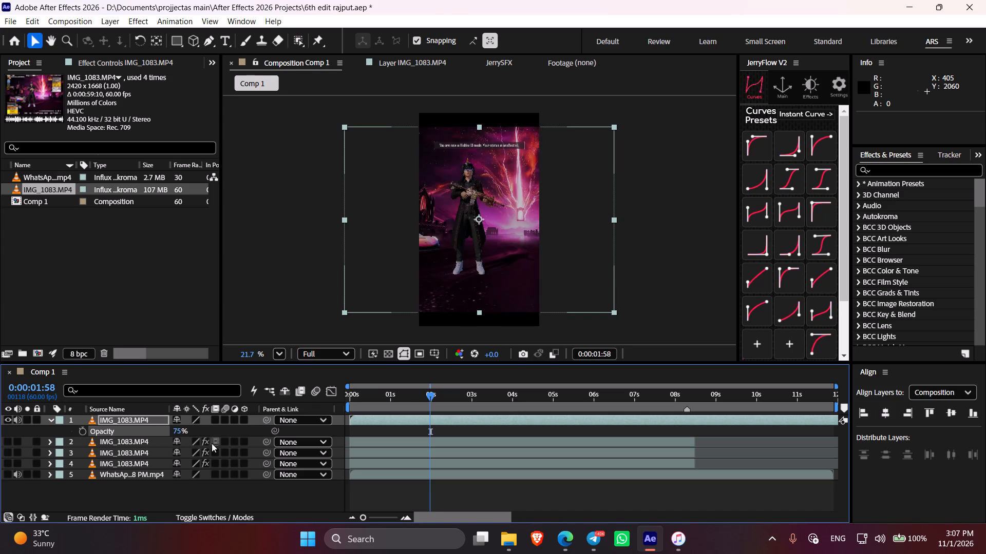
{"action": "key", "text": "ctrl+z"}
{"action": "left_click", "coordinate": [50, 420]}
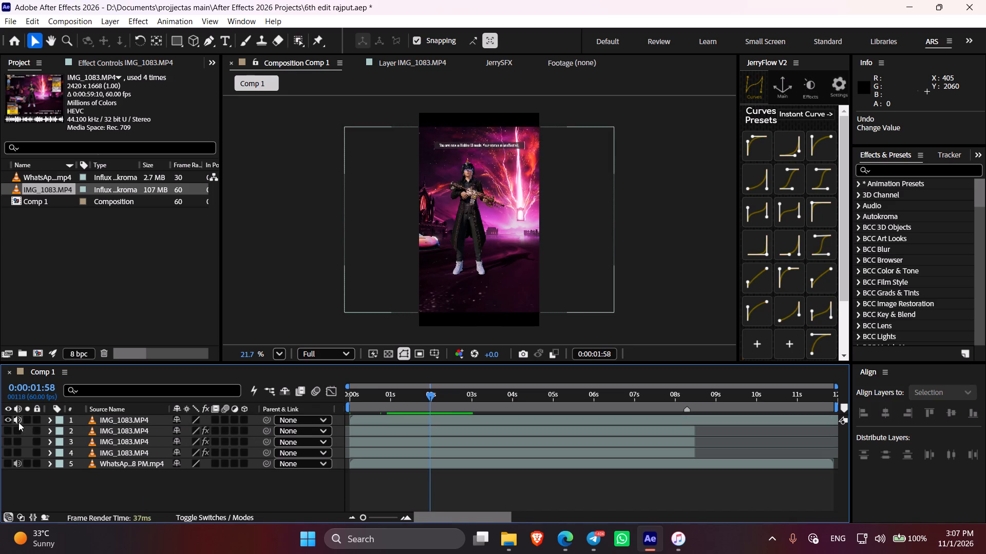
Mute the audio of the top IMG_1083.MP4 layer.
{"action": "left_click", "coordinate": [18, 422]}
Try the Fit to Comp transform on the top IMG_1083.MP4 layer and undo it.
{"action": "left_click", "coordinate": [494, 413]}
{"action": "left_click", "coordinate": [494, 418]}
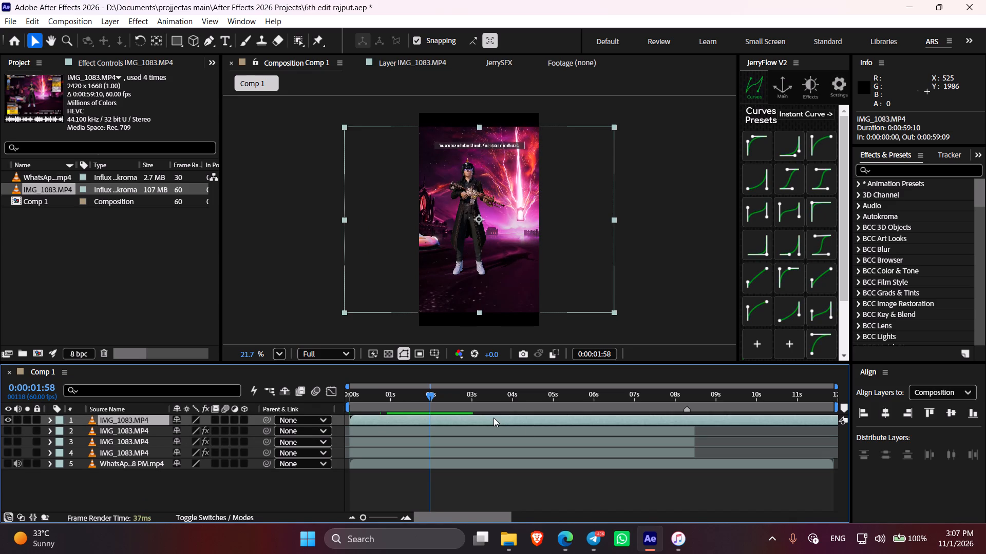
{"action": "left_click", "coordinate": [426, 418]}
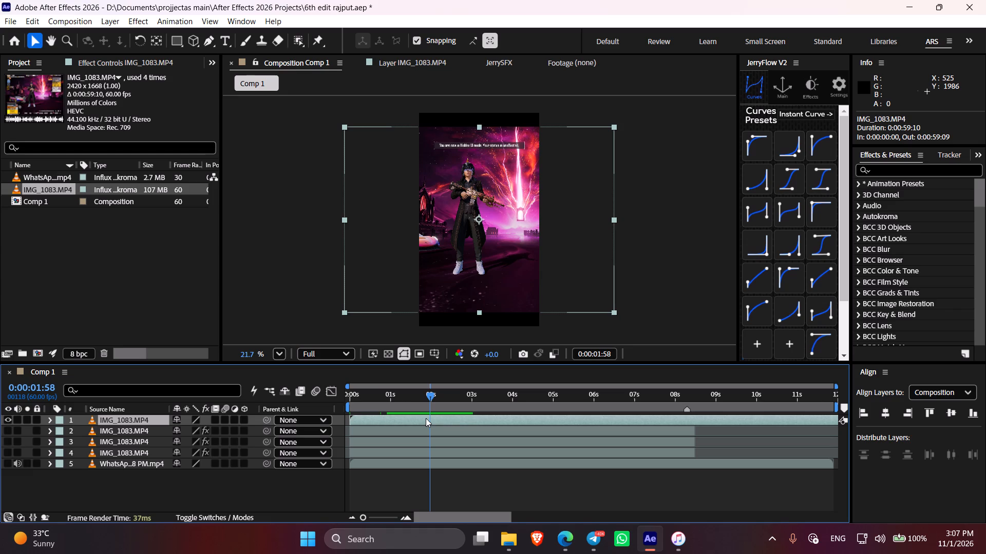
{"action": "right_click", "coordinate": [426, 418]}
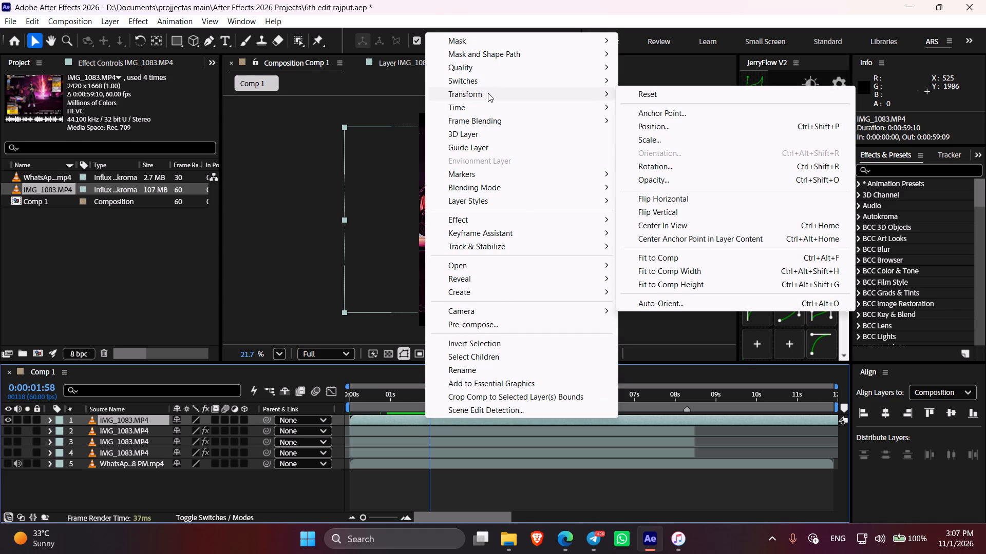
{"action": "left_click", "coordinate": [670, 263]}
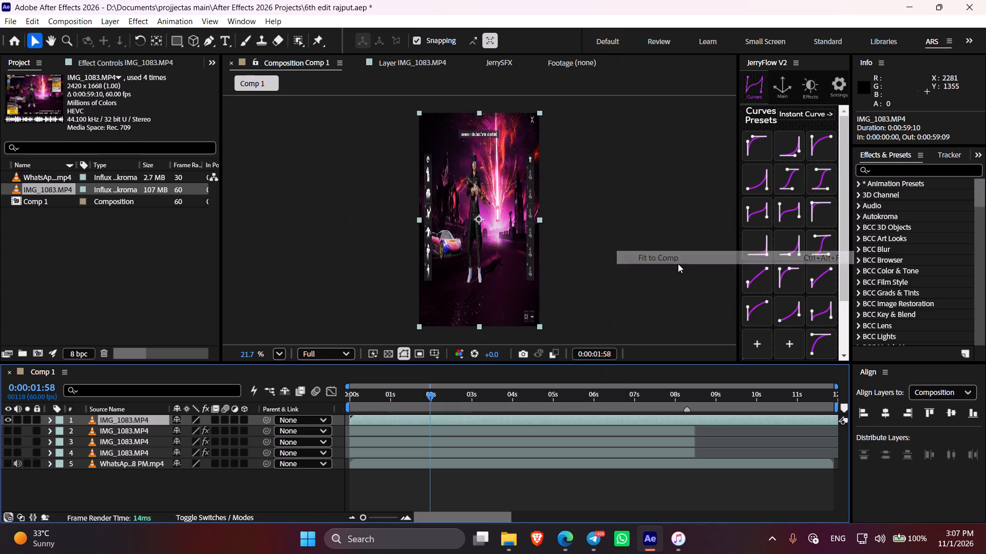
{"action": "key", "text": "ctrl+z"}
Apply Fit to Comp Height to the top IMG_1083.MP4 layer.
{"action": "right_click", "coordinate": [461, 419]}
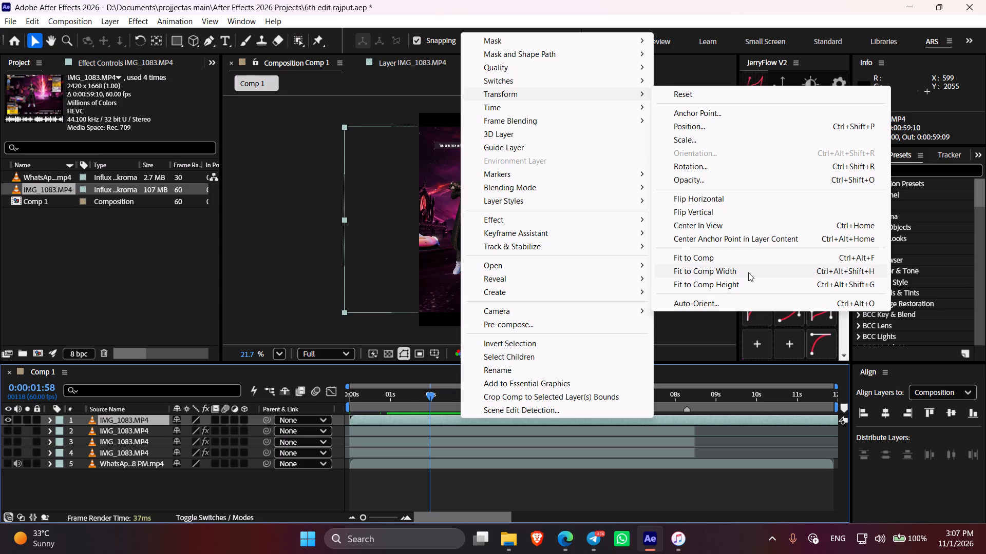
{"action": "left_click", "coordinate": [744, 286]}
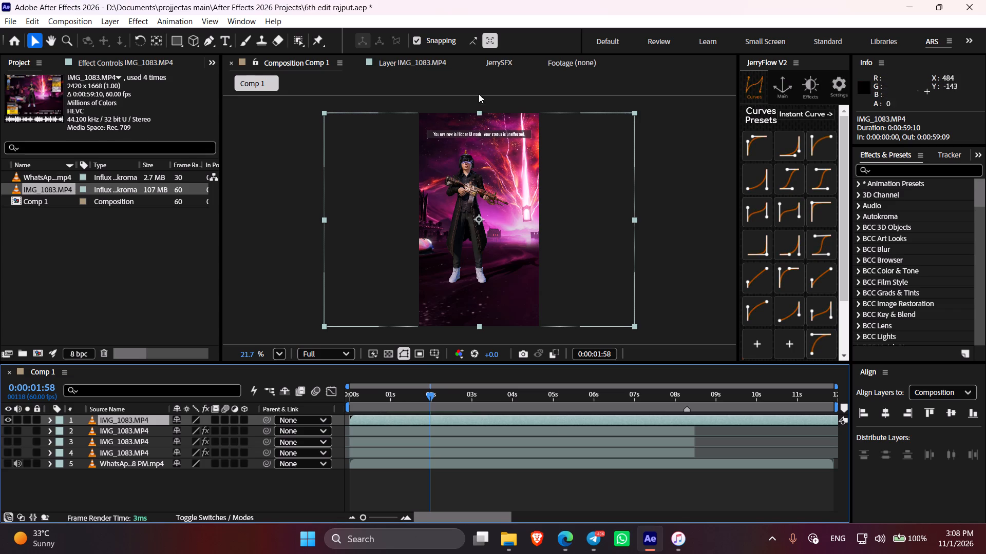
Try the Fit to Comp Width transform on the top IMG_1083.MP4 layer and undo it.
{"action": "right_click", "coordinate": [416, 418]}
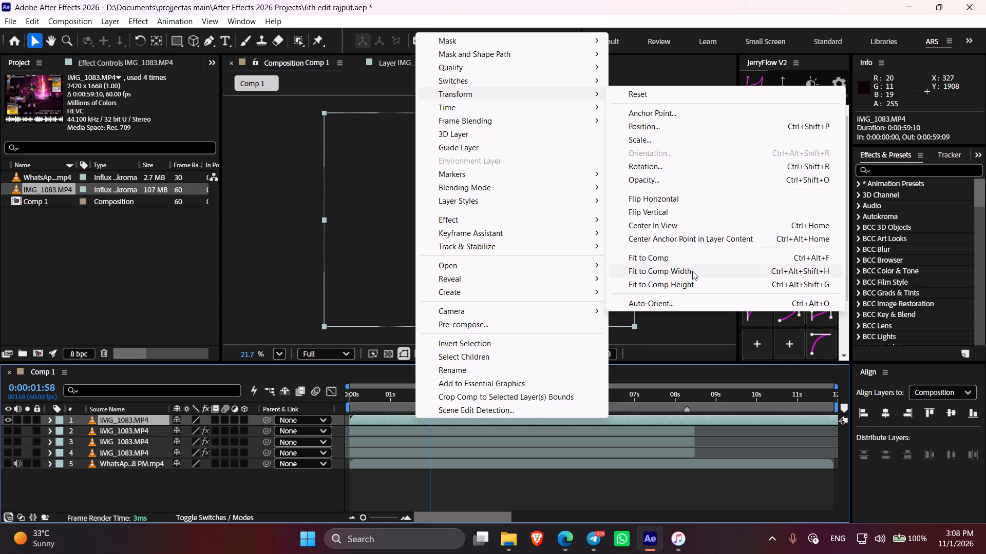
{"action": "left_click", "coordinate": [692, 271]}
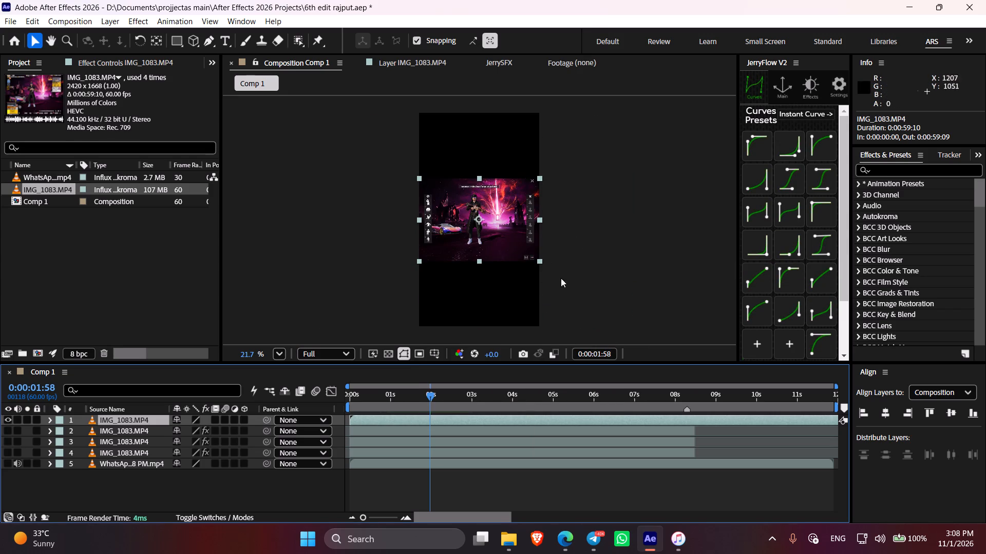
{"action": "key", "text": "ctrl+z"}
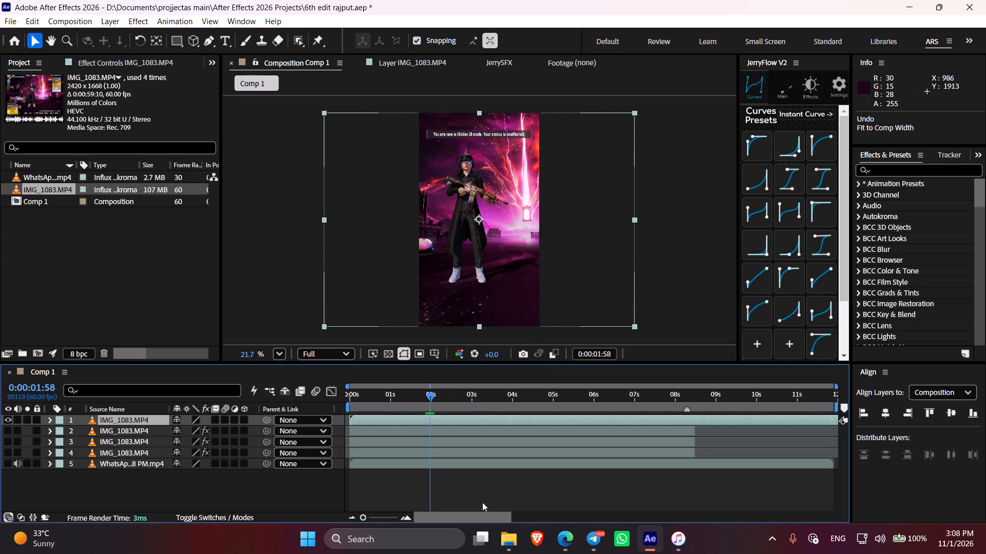
At 0:00:01:57, increase the top IMG_1083.MP4 layer's horizontal position until the character is centred in the frame, then collapse its properties.
{"action": "left_click", "coordinate": [492, 493]}
{"action": "left_click", "coordinate": [443, 416]}
{"action": "left_click_drag", "start_coordinate": [437, 399], "coordinate": [429, 397]}
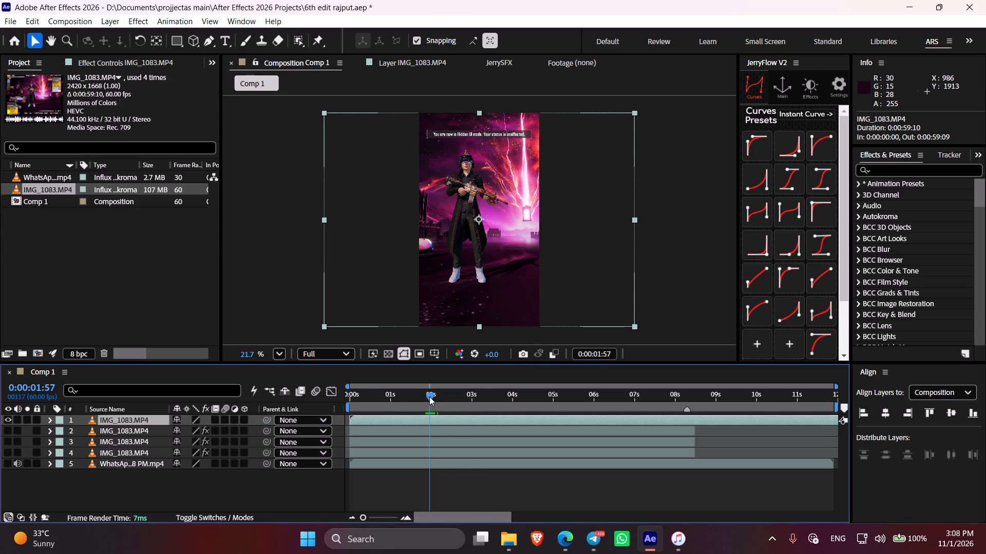
{"action": "key", "text": "p"}
{"action": "key", "text": "p"}
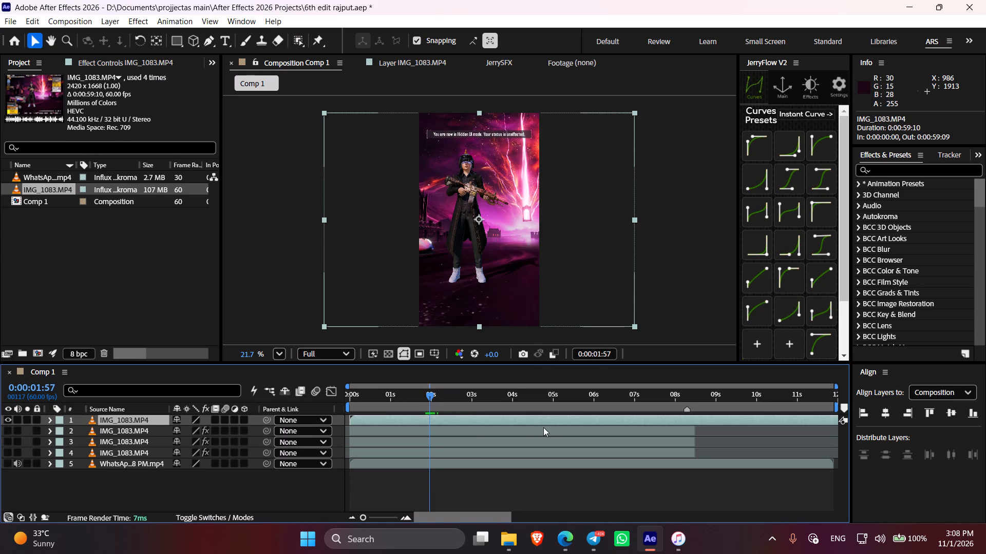
{"action": "left_click", "coordinate": [529, 419]}
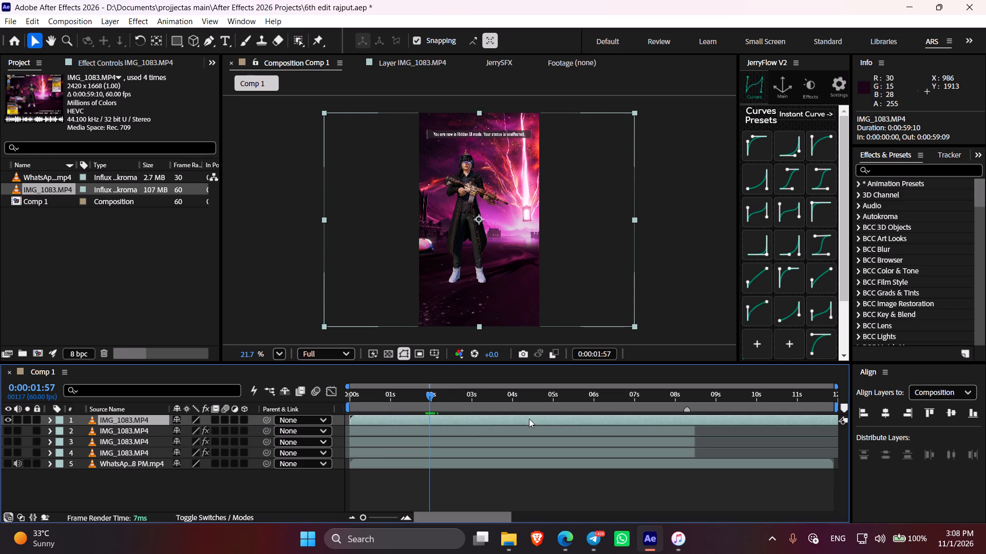
{"action": "key", "text": "p"}
{"action": "left_click_drag", "start_coordinate": [180, 428], "coordinate": [212, 434]}
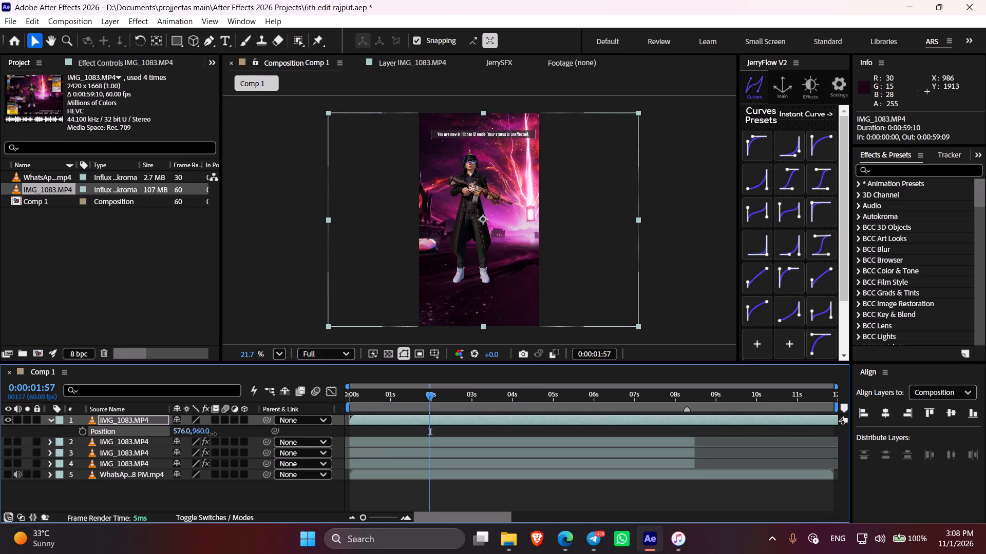
{"action": "left_click_drag", "start_coordinate": [212, 434], "coordinate": [250, 444]}
{"action": "left_click", "coordinate": [49, 422]}
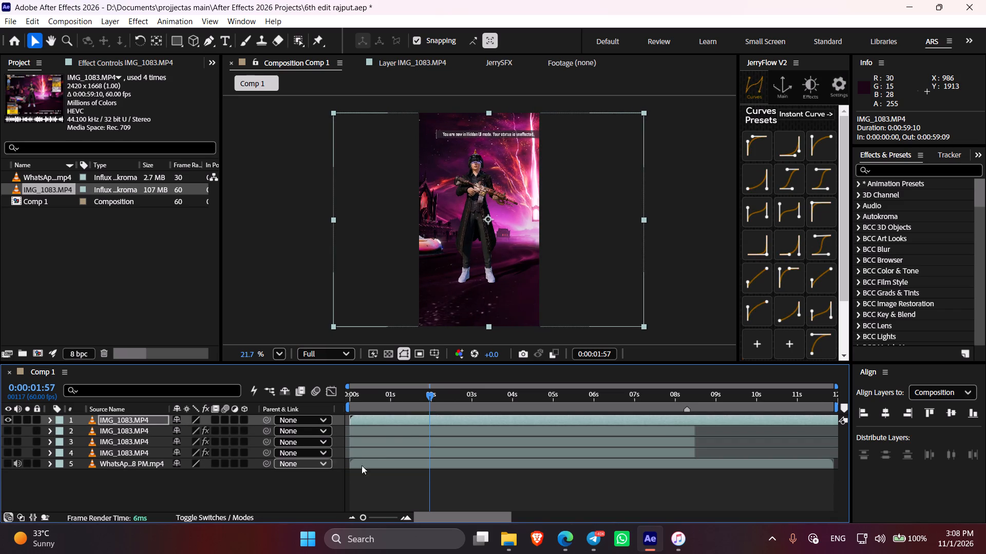
Open the top IMG_1083.MP4 layer in its Layer viewer and scrub through the footage to examine the character's poses and emotes.
{"action": "double_click", "coordinate": [422, 421]}
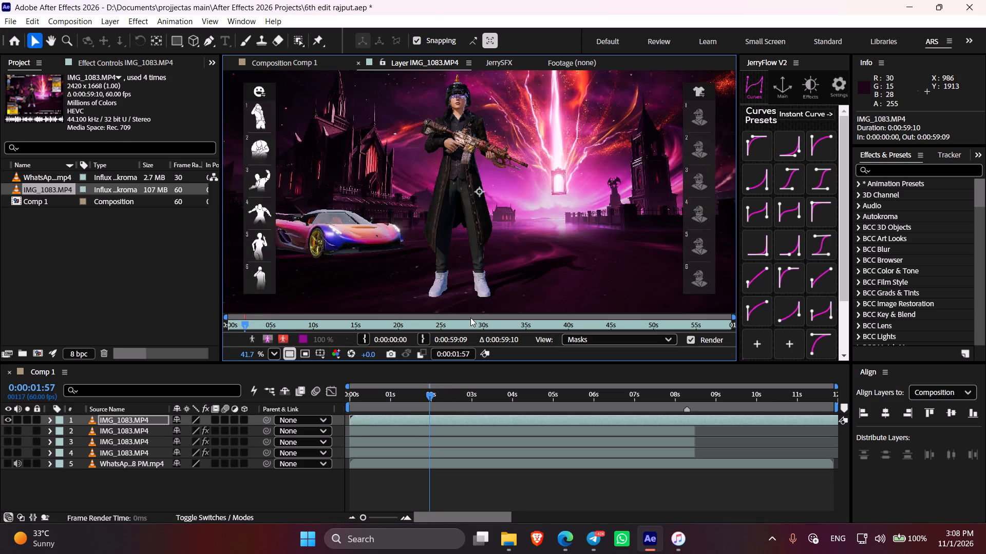
{"action": "scroll", "coordinate": [486, 103], "scroll_direction": "up", "scroll_amount": 1}
{"action": "scroll", "coordinate": [486, 103], "scroll_direction": "down", "scroll_amount": 2}
{"action": "scroll", "coordinate": [486, 103], "scroll_direction": "up", "scroll_amount": 3}
{"action": "scroll", "coordinate": [486, 103], "scroll_direction": "down", "scroll_amount": 5}
{"action": "scroll", "coordinate": [487, 104], "scroll_direction": "up", "scroll_amount": 1}
{"action": "scroll", "coordinate": [487, 104], "scroll_direction": "down", "scroll_amount": 2}
{"action": "scroll", "coordinate": [487, 104], "scroll_direction": "up", "scroll_amount": 1}
{"action": "scroll", "coordinate": [487, 104], "scroll_direction": "down", "scroll_amount": 2}
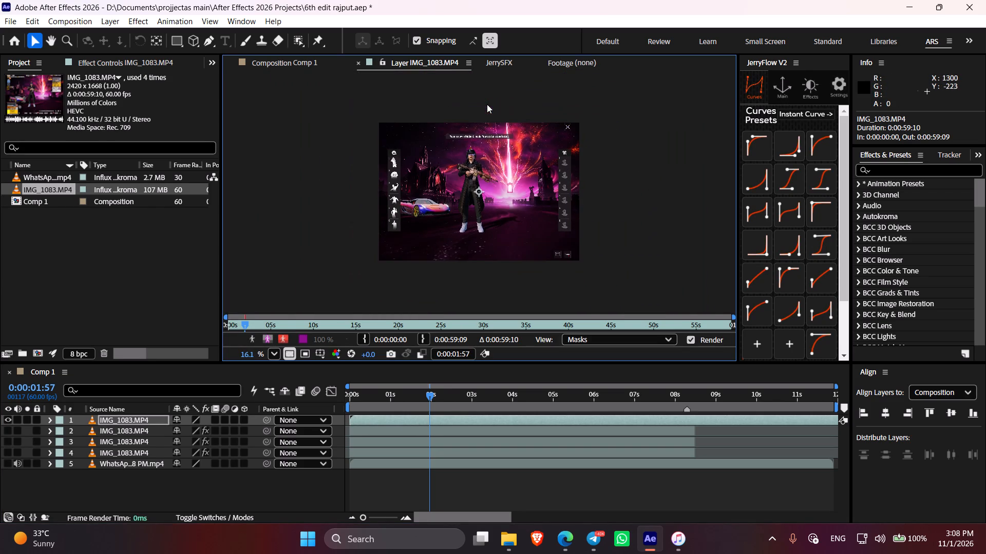
{"action": "scroll", "coordinate": [487, 104], "scroll_direction": "up", "scroll_amount": 2}
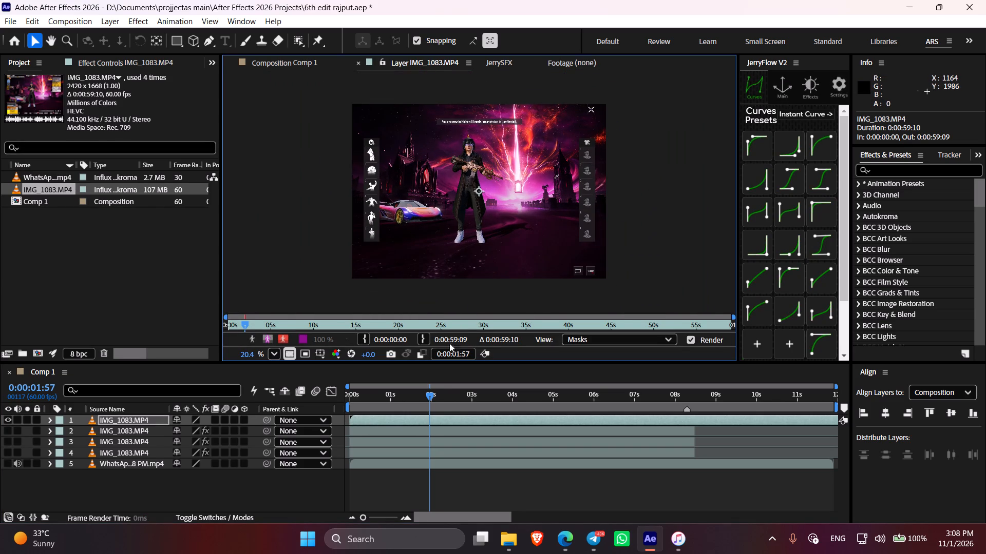
{"action": "left_click_drag", "start_coordinate": [238, 323], "coordinate": [237, 323]}
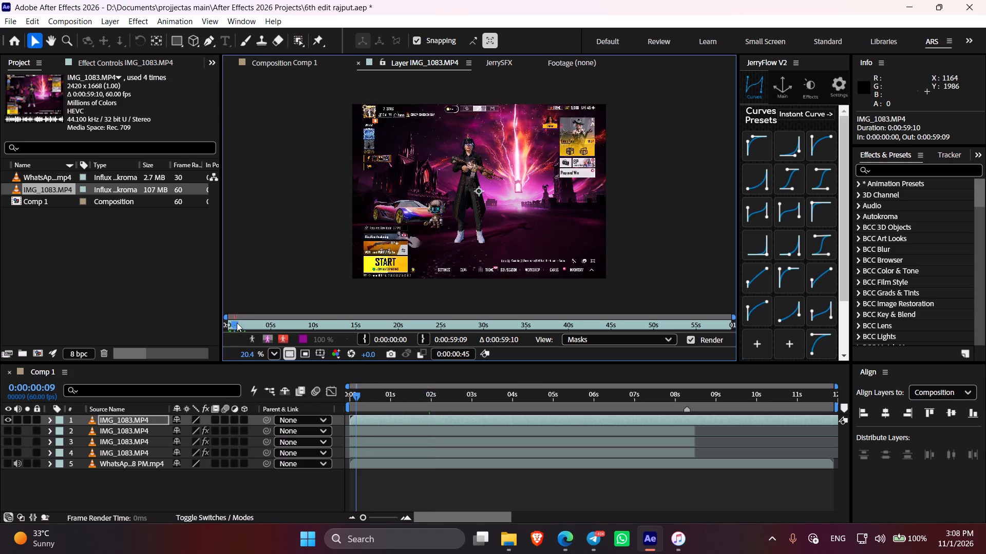
{"action": "left_click_drag", "start_coordinate": [237, 323], "coordinate": [390, 324]}
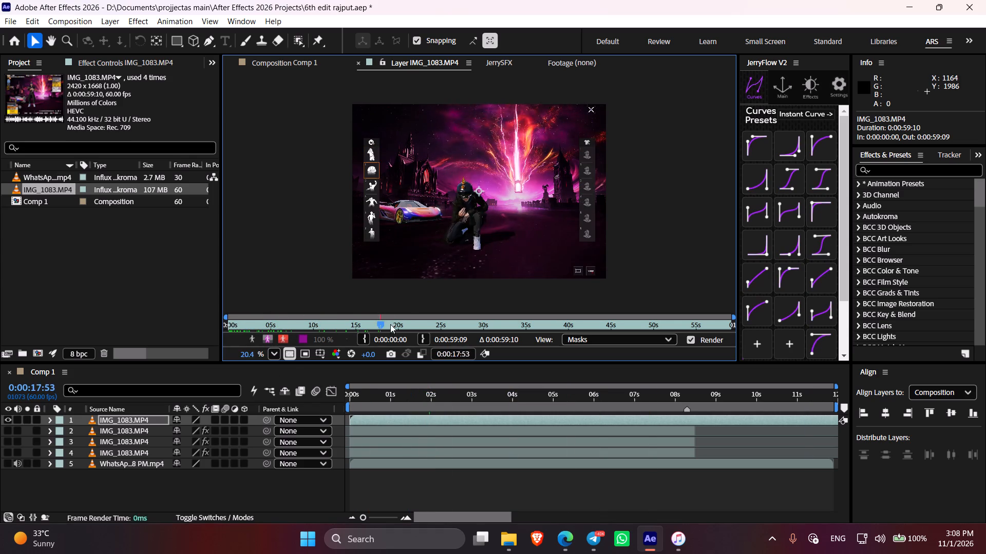
{"action": "left_click_drag", "start_coordinate": [390, 324], "coordinate": [569, 327]}
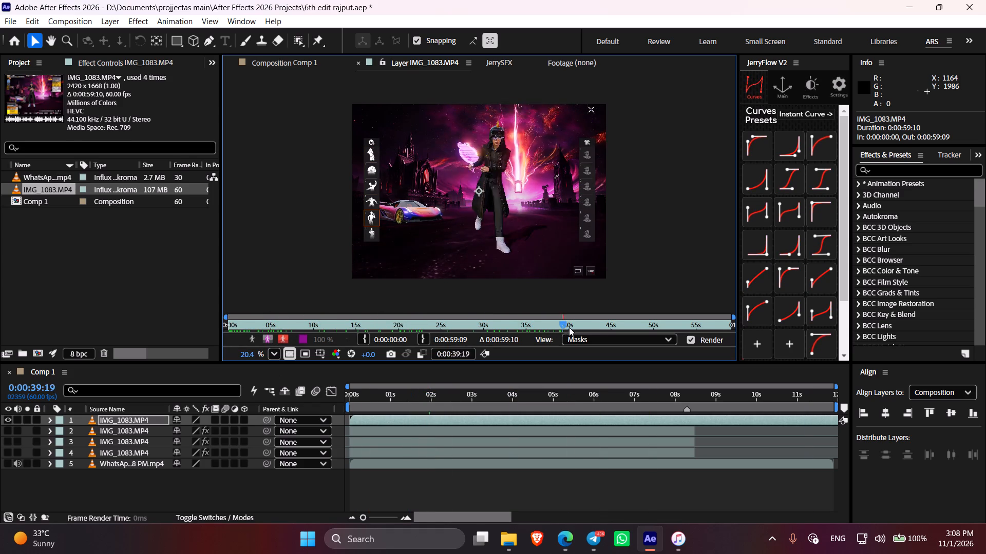
{"action": "left_click_drag", "start_coordinate": [569, 327], "coordinate": [468, 327]}
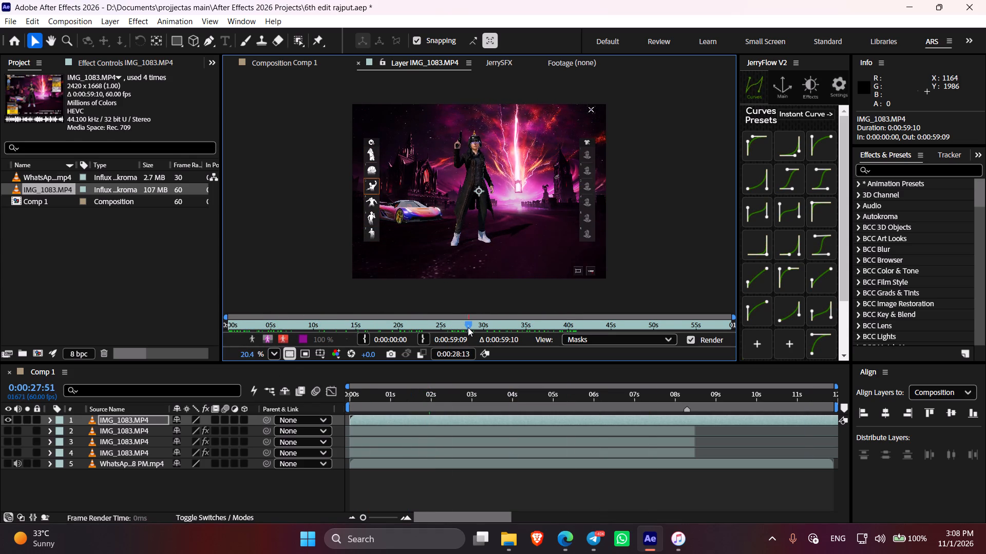
{"action": "left_click_drag", "start_coordinate": [468, 327], "coordinate": [385, 328]}
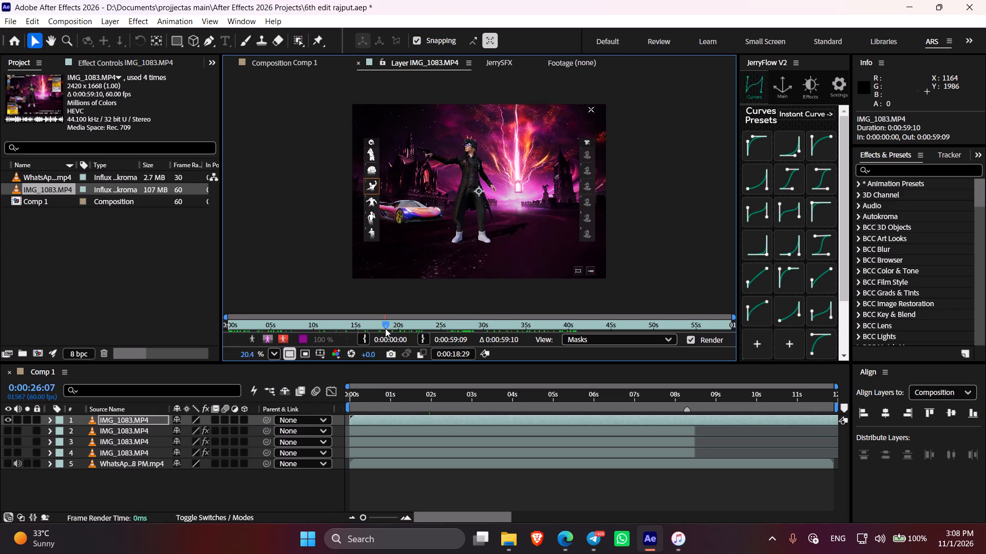
{"action": "left_click_drag", "start_coordinate": [385, 328], "coordinate": [397, 329]}
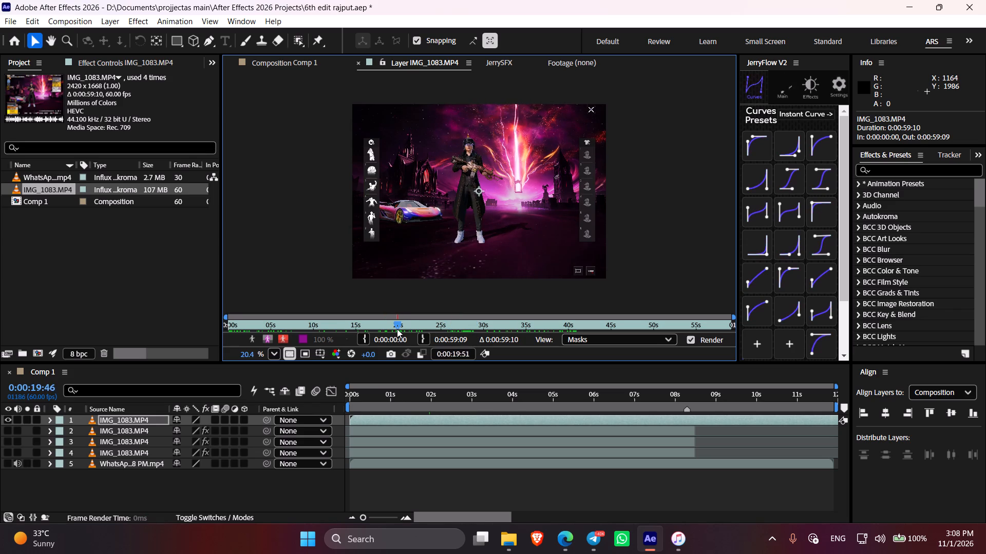
Set the top IMG_1083.MP4 layer's In point at 0:00:20:09 of the footage, where the character stands with his back turned.
{"action": "left_click_drag", "start_coordinate": [397, 329], "coordinate": [399, 329]}
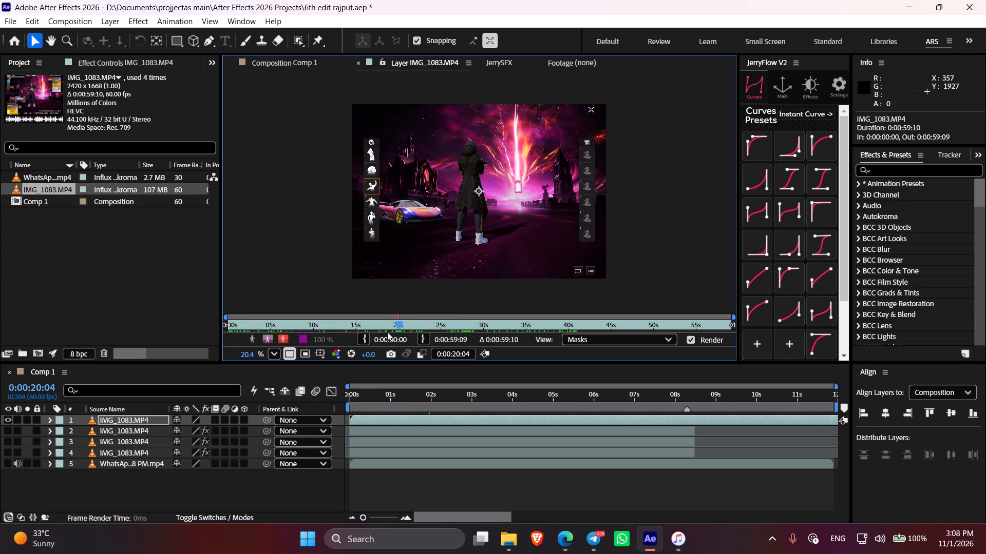
{"action": "left_click", "coordinate": [398, 328]}
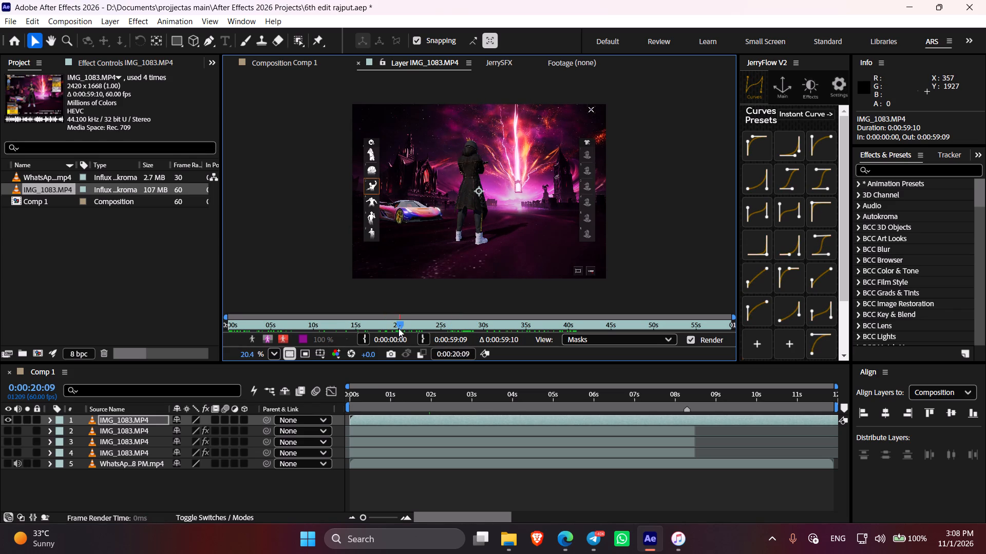
{"action": "left_click", "coordinate": [364, 342]}
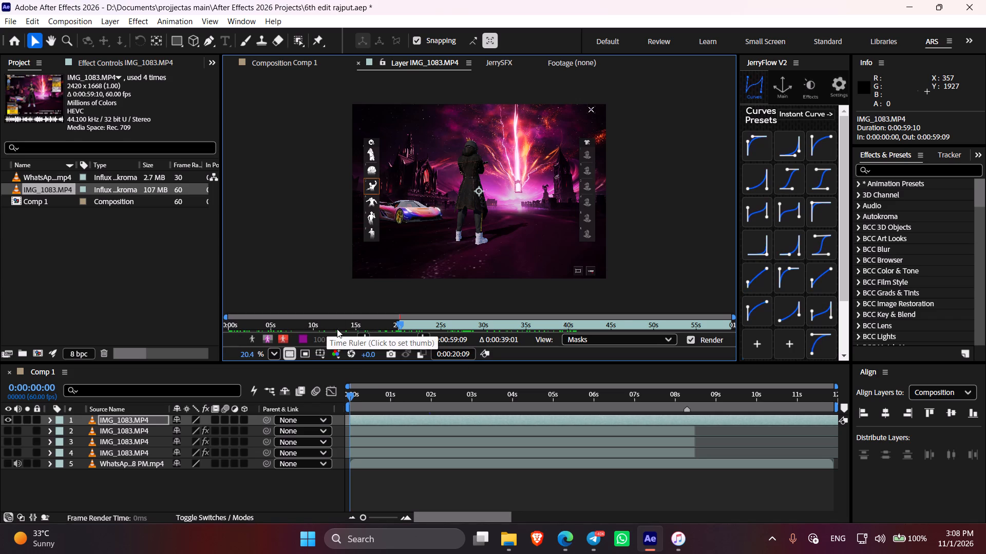
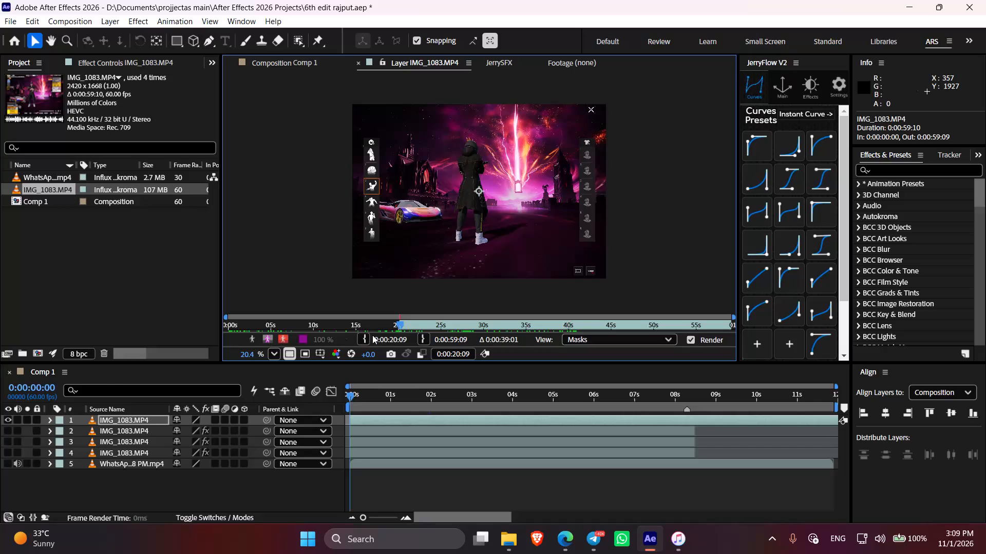
Undo the last in-point trim on the top IMG_1083.MP4 layer and move its playhead back to about 0:00:20:00.
{"action": "key", "text": "ctrl+z"}
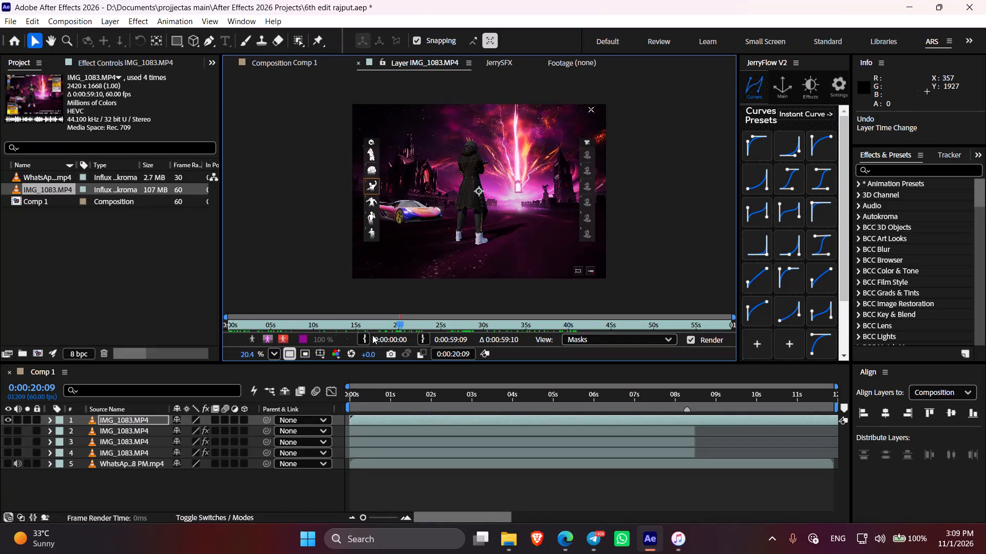
{"action": "left_click", "coordinate": [399, 325]}
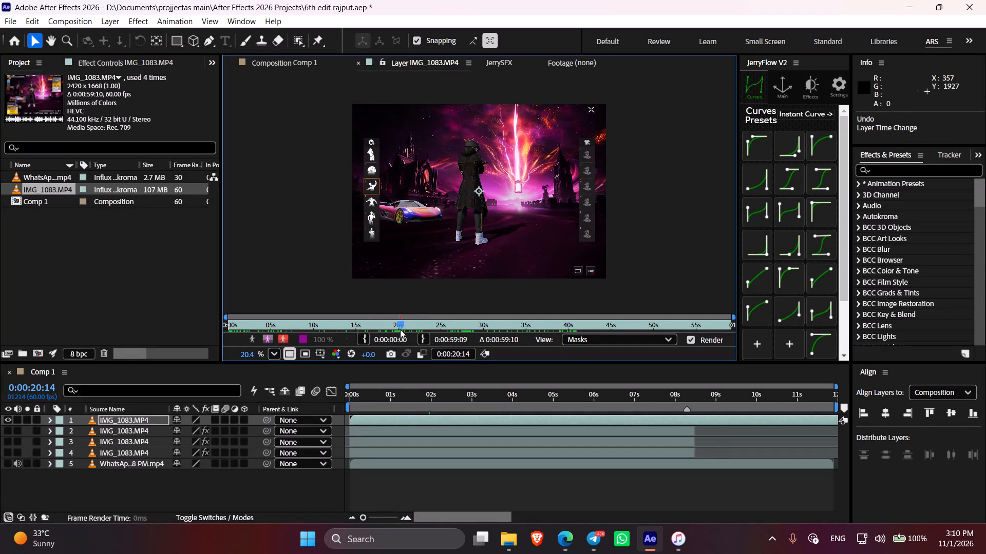
{"action": "left_click", "coordinate": [399, 327]}
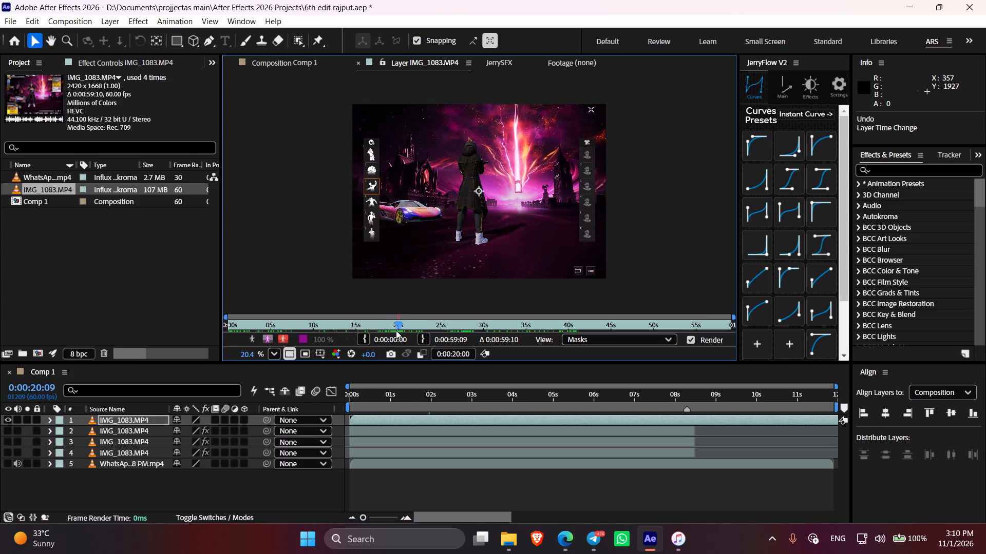
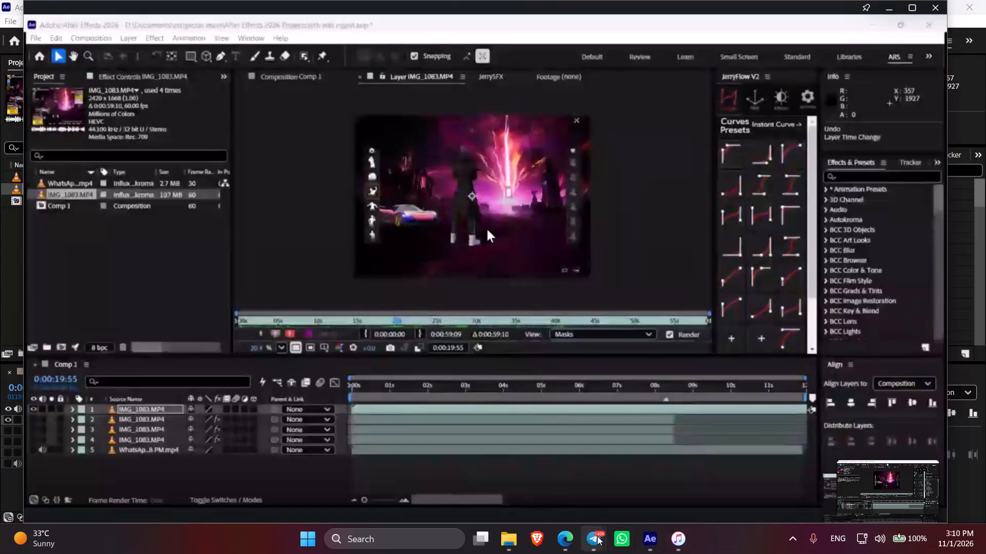
Switch back to After Effects and scrub the top IMG_1083.MP4 layer's footage between about 0:00:19 and 0:00:20 to examine the character's poses.
{"action": "left_click", "coordinate": [643, 543]}
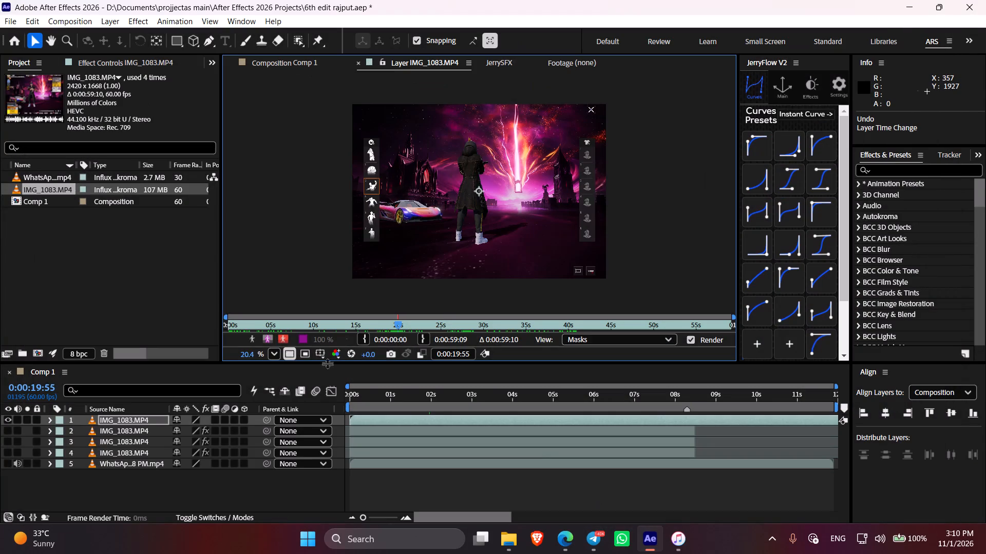
{"action": "left_click_drag", "start_coordinate": [398, 325], "coordinate": [392, 325]}
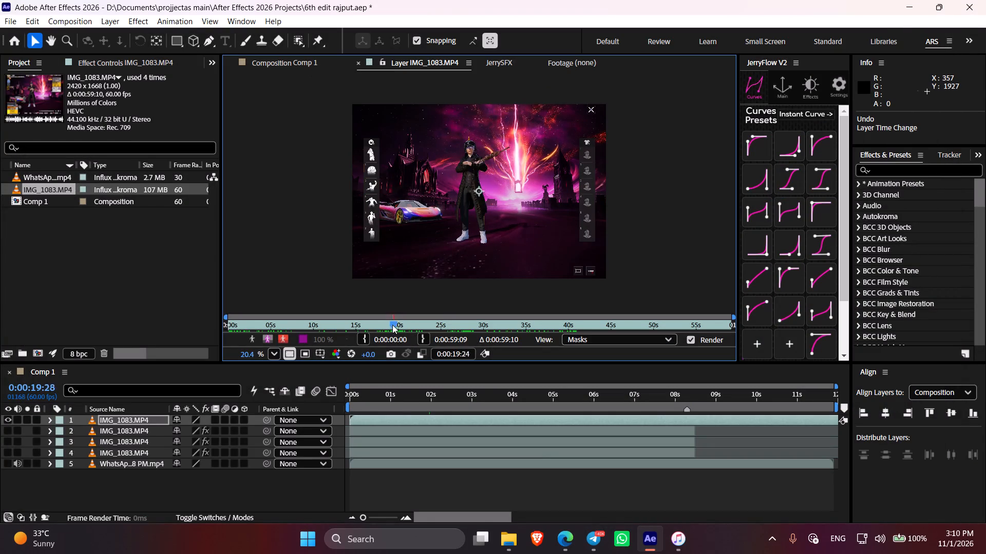
{"action": "left_click_drag", "start_coordinate": [392, 325], "coordinate": [386, 331]}
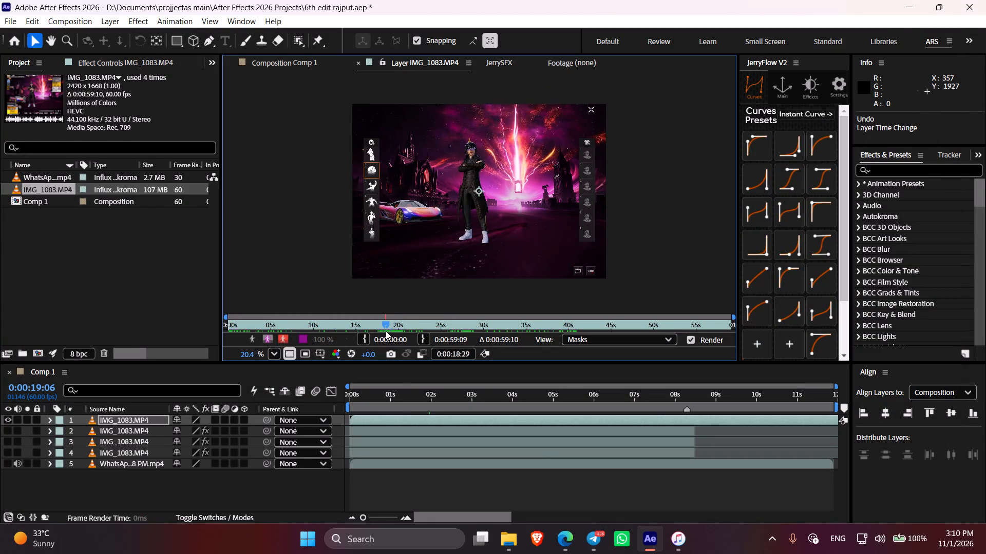
{"action": "left_click_drag", "start_coordinate": [386, 331], "coordinate": [397, 331]}
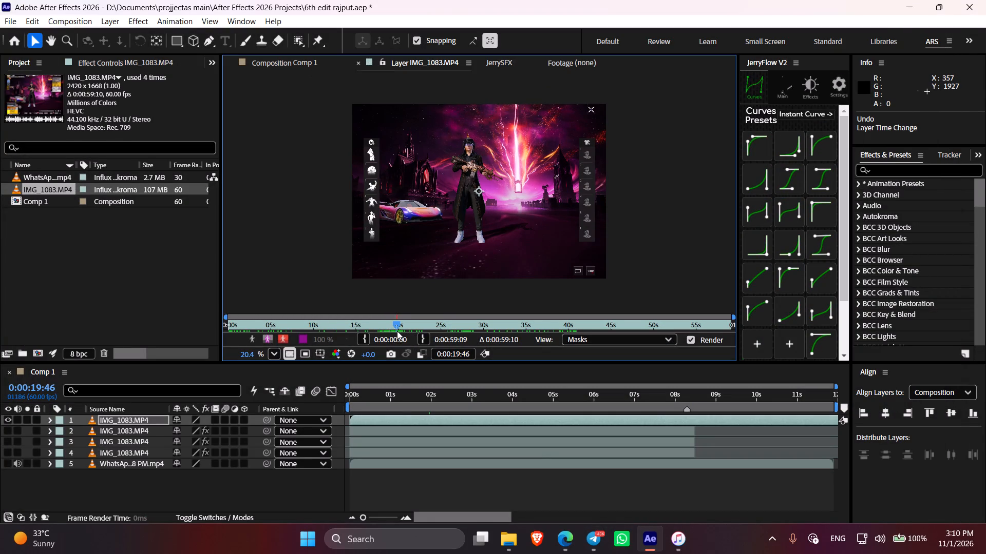
{"action": "left_click", "coordinate": [395, 320]}
{"action": "left_click", "coordinate": [398, 328]}
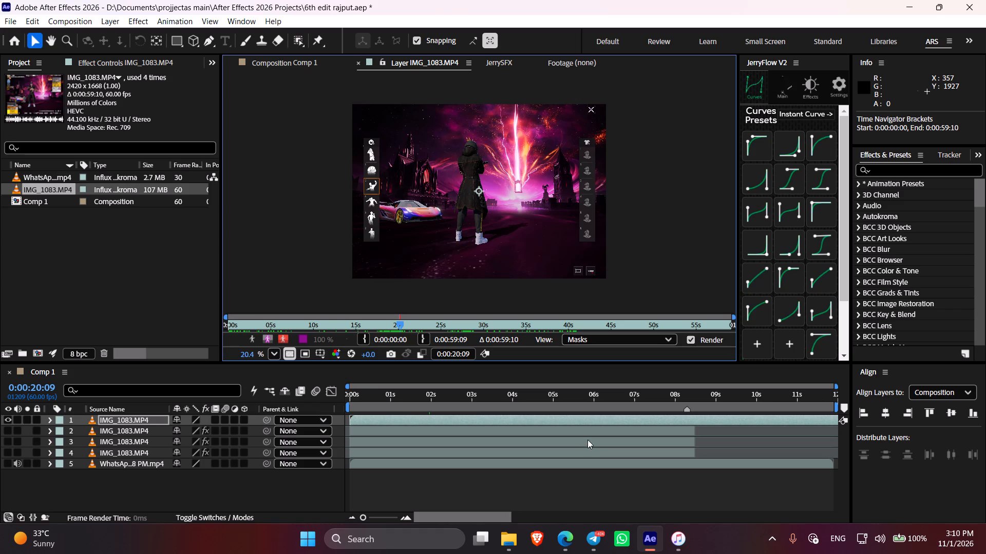
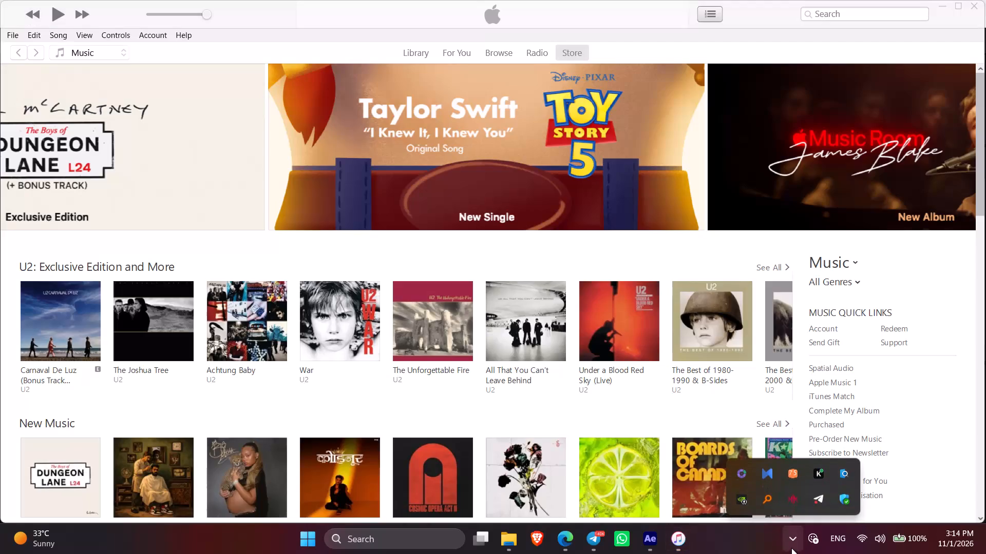
Close the iTunes Store window and return to the 6th edit rajput project in After Effects.
{"action": "left_click", "coordinate": [976, 7]}
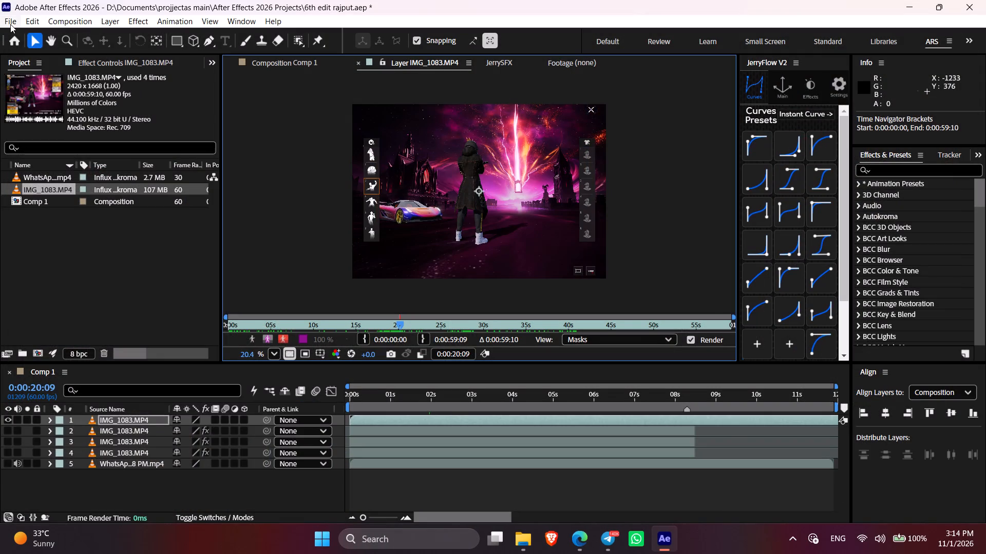
Purge the After Effects memory and disk cache.
{"action": "left_click", "coordinate": [32, 24]}
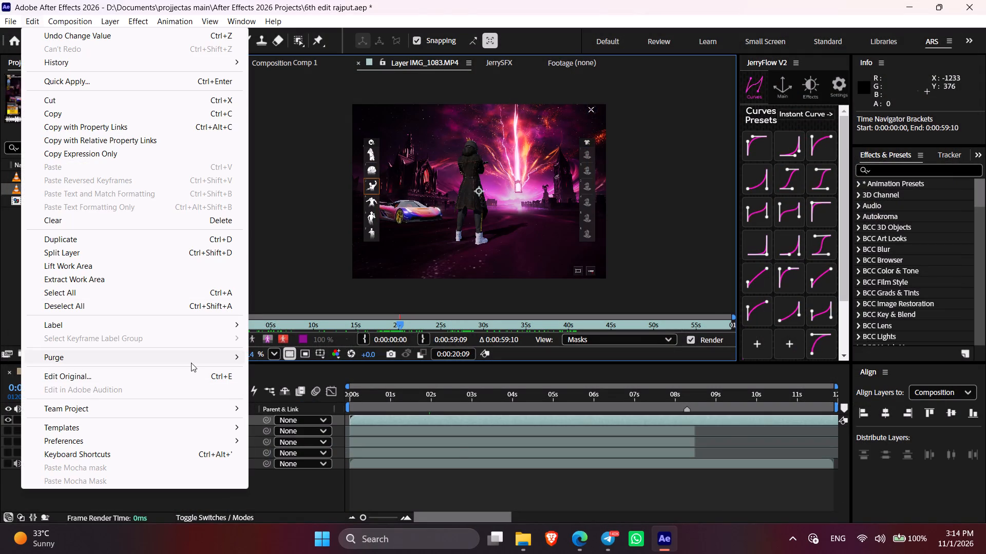
{"action": "left_click", "coordinate": [270, 372]}
{"action": "key", "text": "Return"}
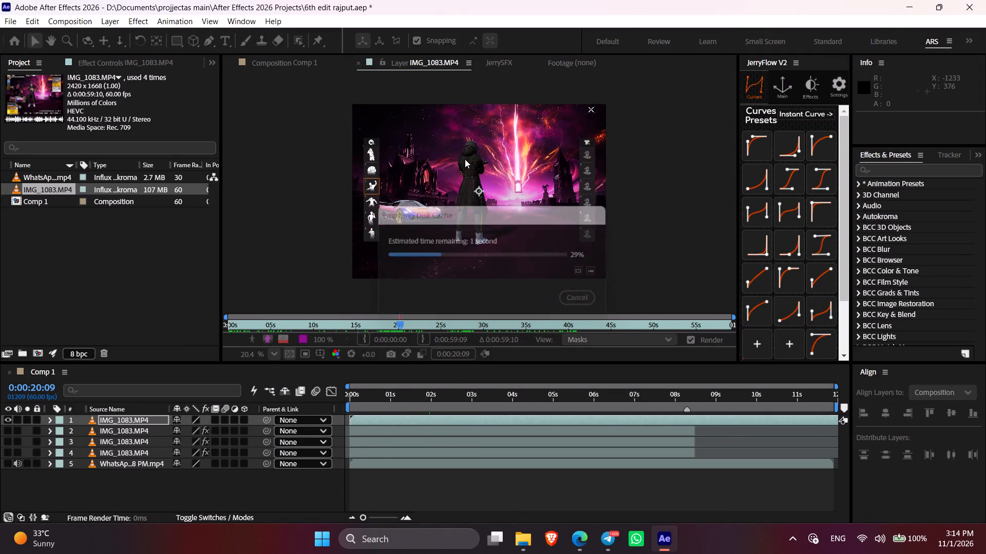
Delete the top IMG_1083.MP4 layer, the one without effects, from Comp 1 and save the project.
{"action": "scroll", "coordinate": [309, 63], "scroll_direction": "up", "scroll_amount": 4}
{"action": "scroll", "coordinate": [309, 63], "scroll_direction": "down", "scroll_amount": 1}
{"action": "scroll", "coordinate": [309, 63], "scroll_direction": "up", "scroll_amount": 1}
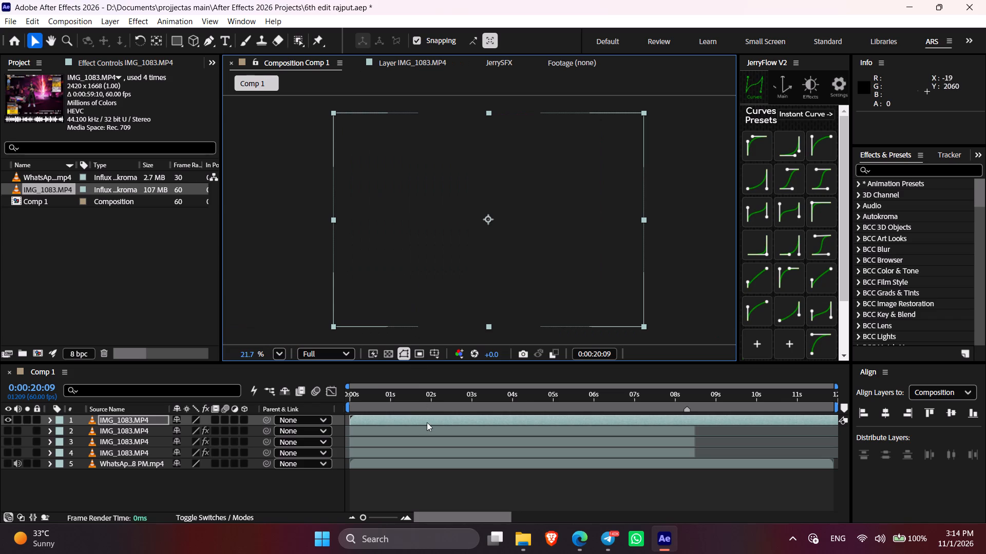
{"action": "left_click", "coordinate": [416, 404]}
{"action": "key", "text": "BackSpace"}
{"action": "left_click", "coordinate": [496, 501]}
{"action": "key", "text": "ctrl+s"}
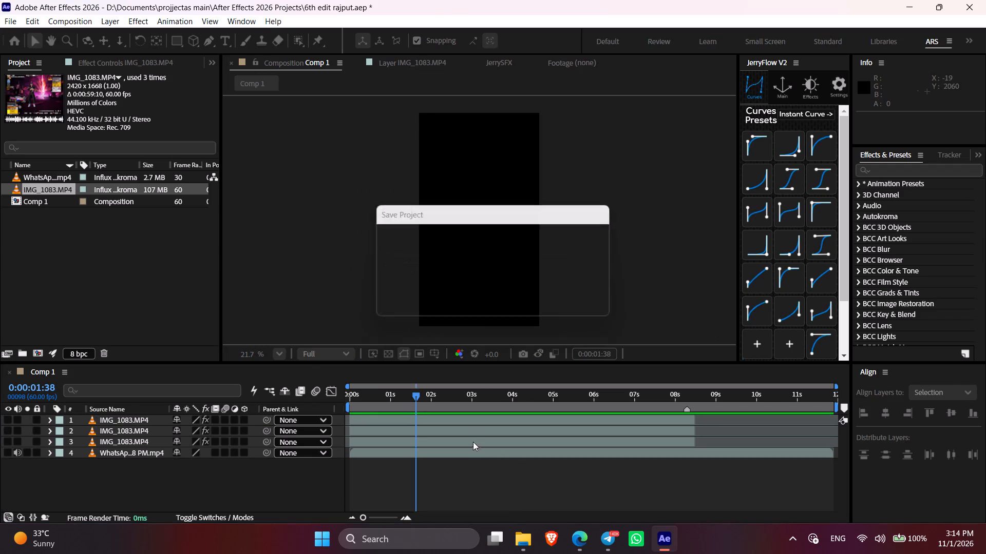
Turn on the visibility of the three remaining IMG_1083.MP4 layers and preview them up to 0:00:02:34.
{"action": "left_click_drag", "start_coordinate": [8, 422], "coordinate": [10, 440]}
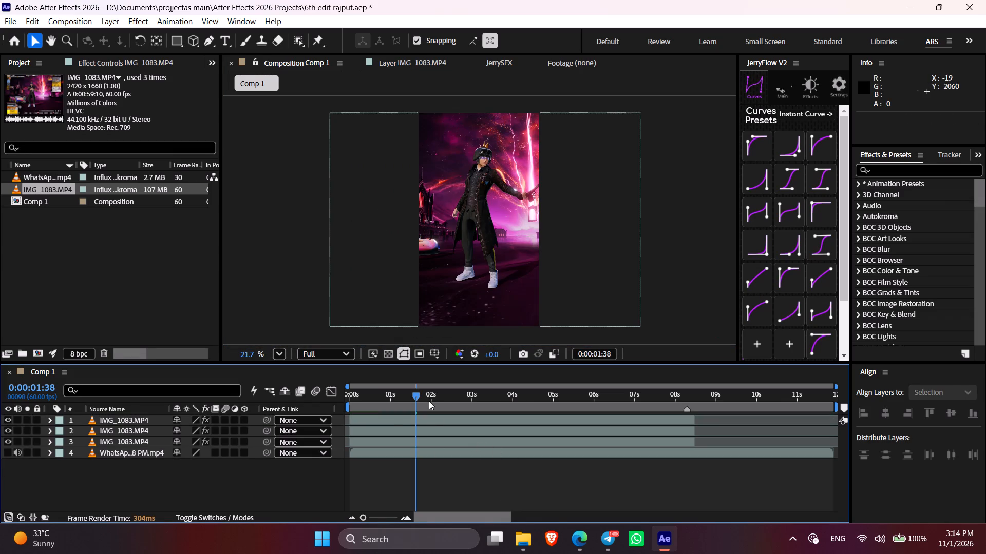
{"action": "left_click", "coordinate": [449, 387]}
{"action": "left_click_drag", "start_coordinate": [446, 400], "coordinate": [454, 403]}
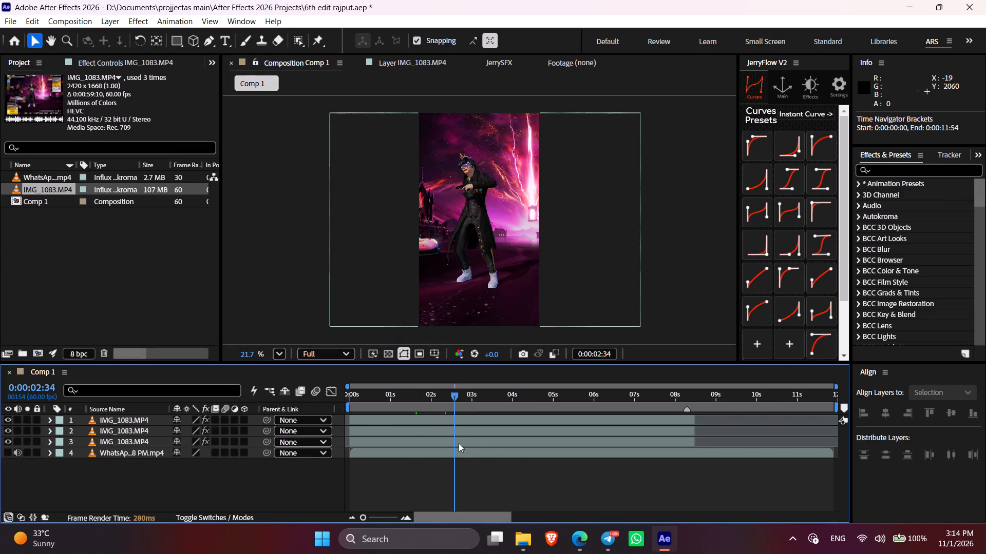
Enable the Tint effect on the third IMG_1083.MP4 layer and check the frame at 0:00:02:55.
{"action": "left_click", "coordinate": [459, 443]}
{"action": "key", "text": "e"}
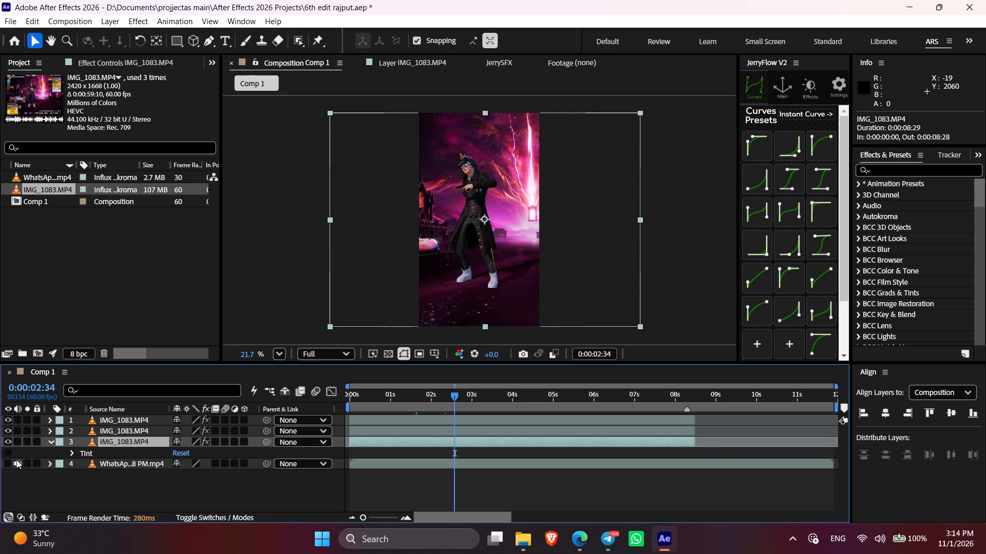
{"action": "left_click", "coordinate": [5, 456]}
{"action": "key", "text": "e"}
{"action": "left_click", "coordinate": [541, 466]}
{"action": "left_click", "coordinate": [468, 401]}
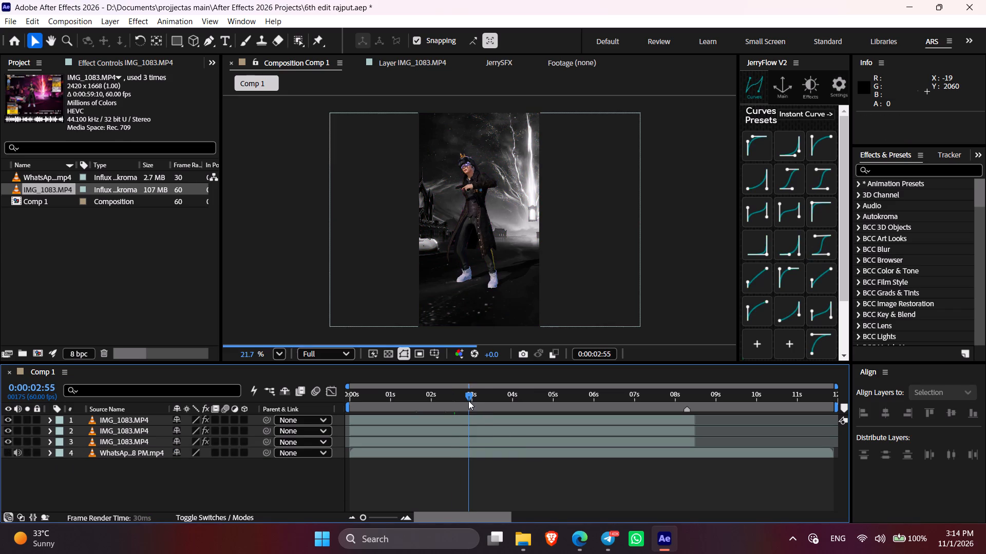
Apply CC Light Sweep to the second IMG_1083.MP4 layer, with the current time at 0:00:03:36.
{"action": "left_click", "coordinate": [470, 430]}
{"action": "left_click_drag", "start_coordinate": [482, 403], "coordinate": [496, 406]}
{"action": "key", "text": "ctrl+space"}
{"action": "type", "text": "cc lig"}
{"action": "key", "text": "h"}
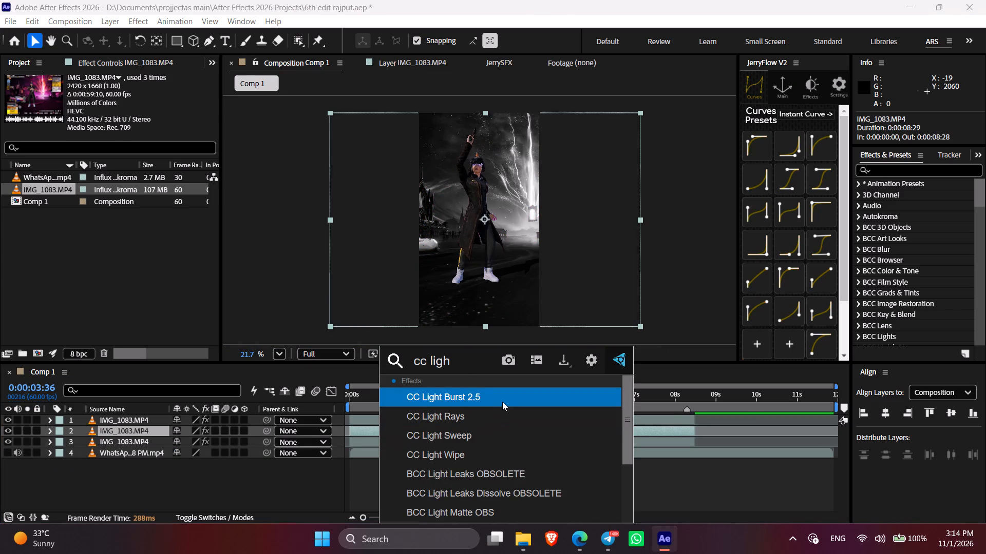
{"action": "left_click", "coordinate": [513, 433]}
{"action": "left_click", "coordinate": [514, 433]}
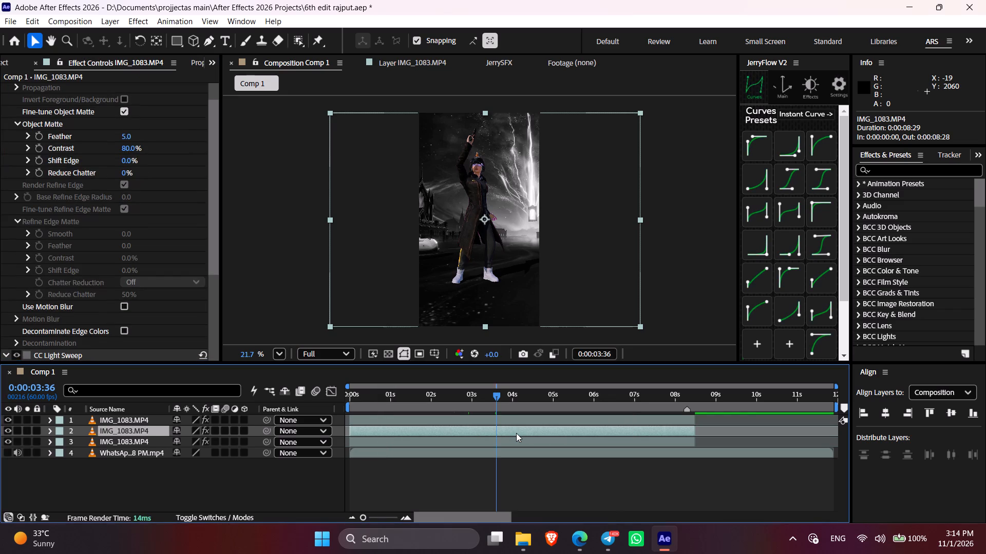
Apply Deep Glow 2 to the second IMG_1083.MP4 layer.
{"action": "key", "text": "ctrl+space"}
{"action": "type", "text": "de"}
{"action": "key", "text": "e"}
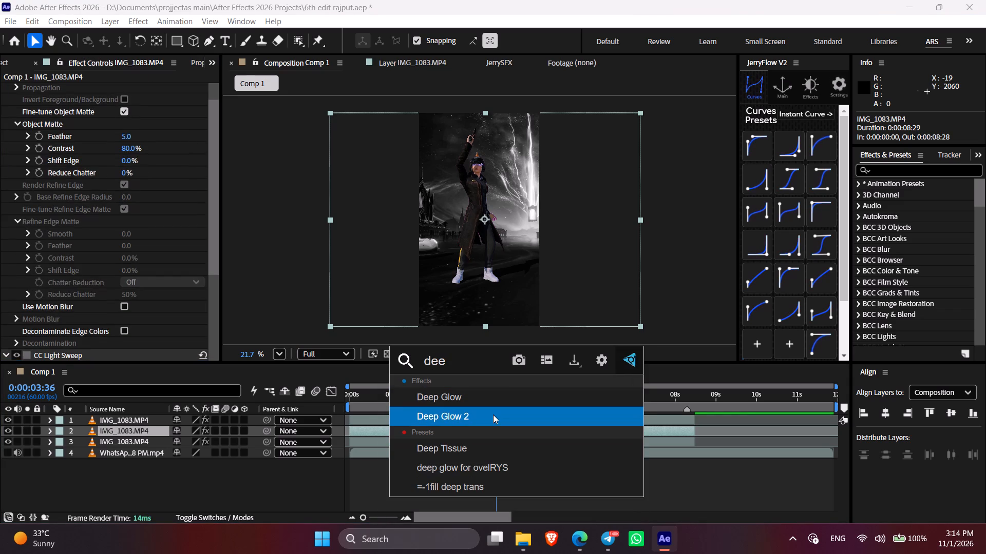
{"action": "left_click", "coordinate": [493, 414]}
{"action": "left_click", "coordinate": [492, 434]}
Apply Bevel Alpha to the second IMG_1083.MP4 layer.
{"action": "key", "text": "ctrl+space"}
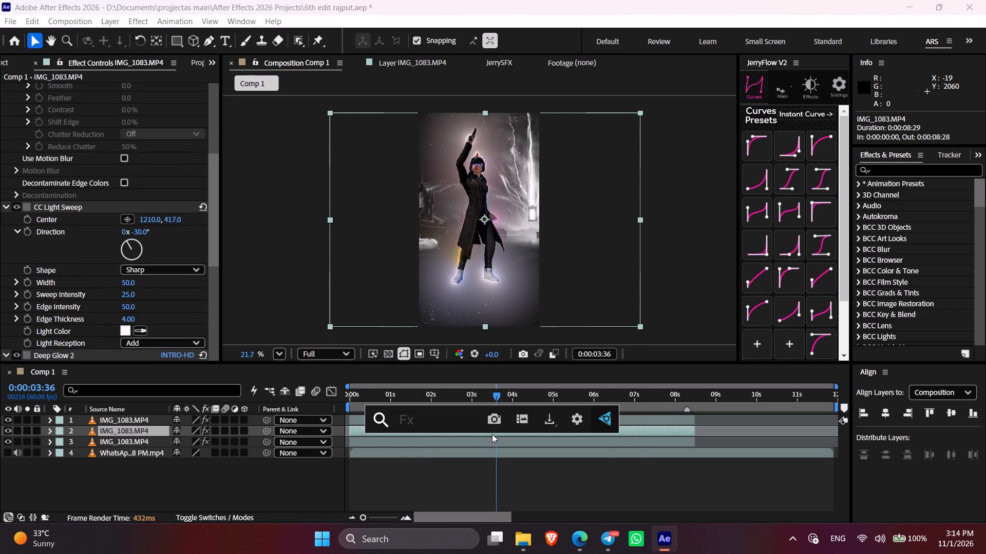
{"action": "type", "text": "bev"}
{"action": "key", "text": "e"}
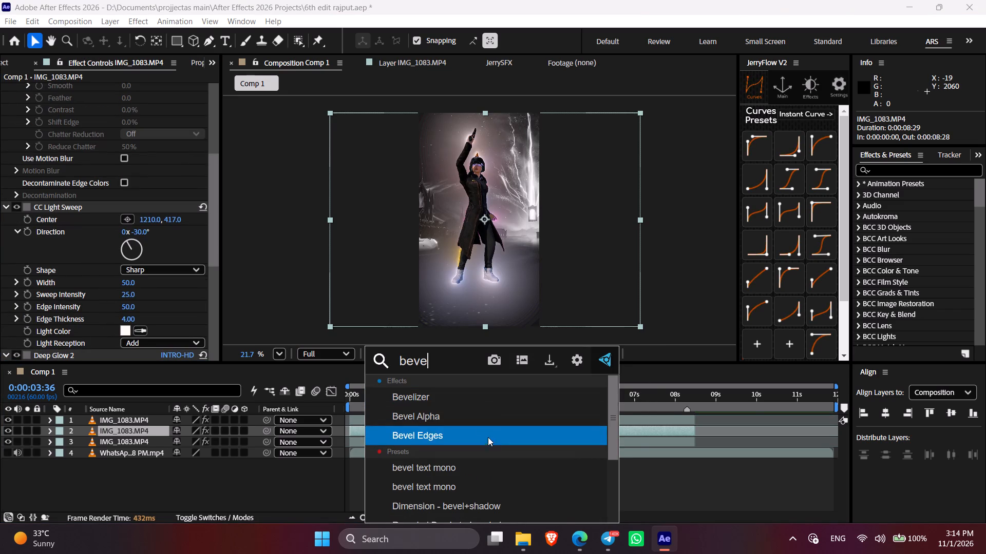
{"action": "left_click", "coordinate": [479, 425]}
{"action": "left_click", "coordinate": [481, 430]}
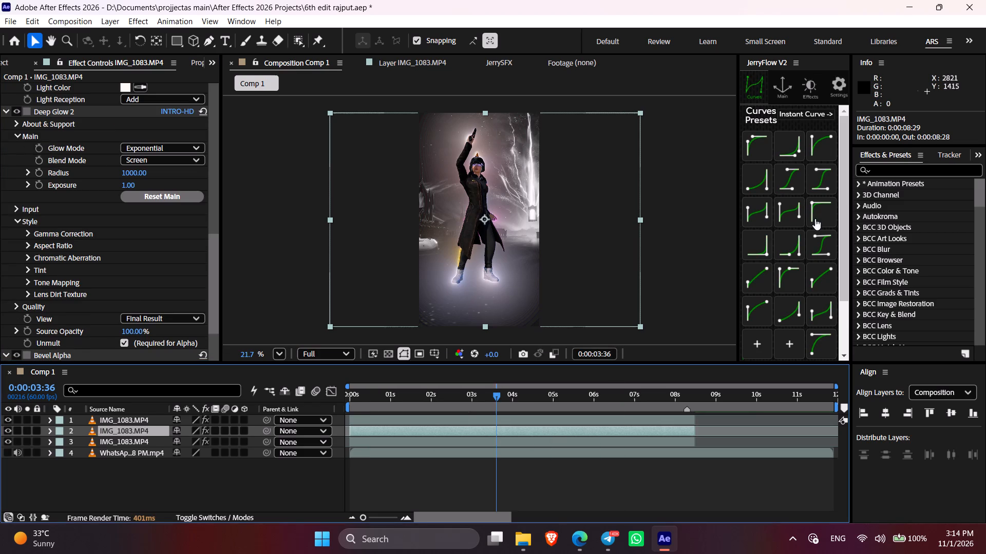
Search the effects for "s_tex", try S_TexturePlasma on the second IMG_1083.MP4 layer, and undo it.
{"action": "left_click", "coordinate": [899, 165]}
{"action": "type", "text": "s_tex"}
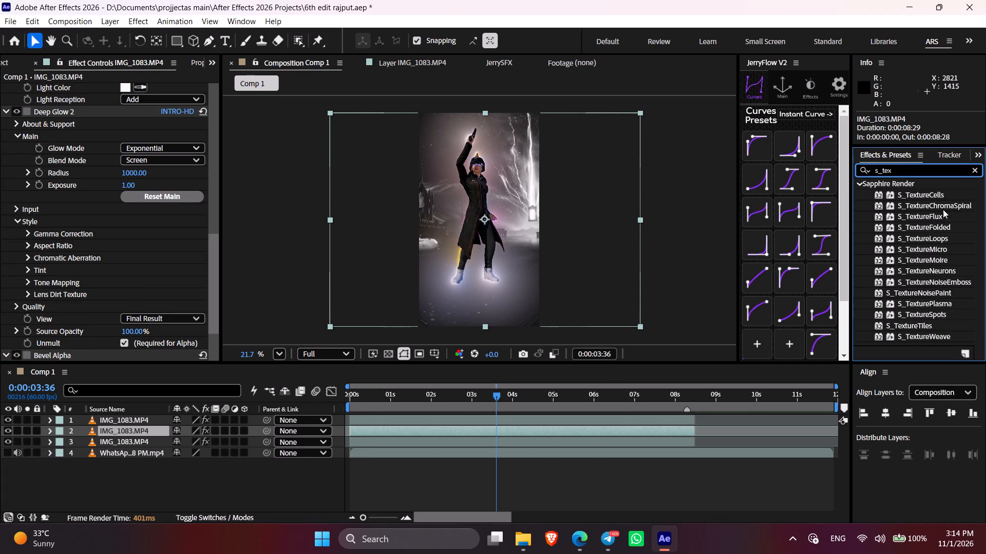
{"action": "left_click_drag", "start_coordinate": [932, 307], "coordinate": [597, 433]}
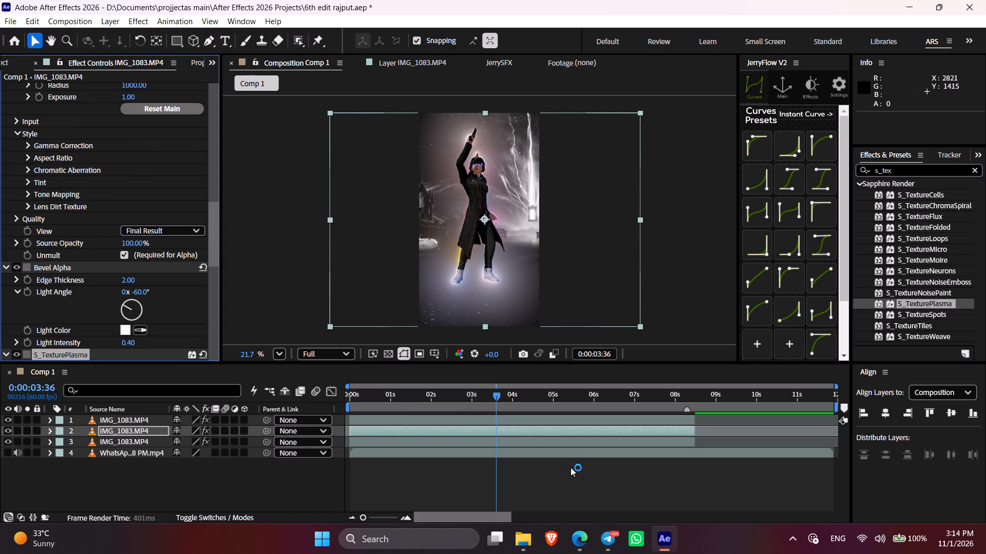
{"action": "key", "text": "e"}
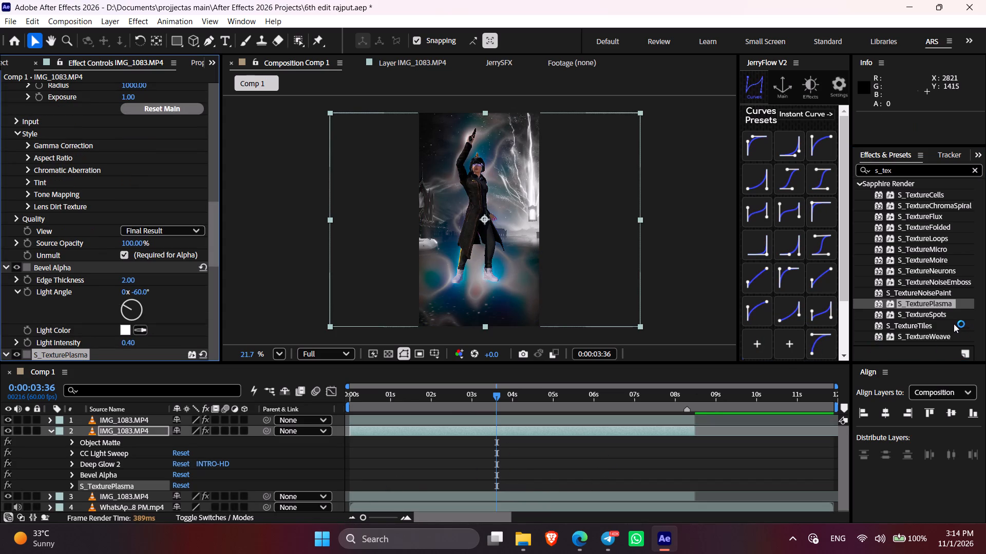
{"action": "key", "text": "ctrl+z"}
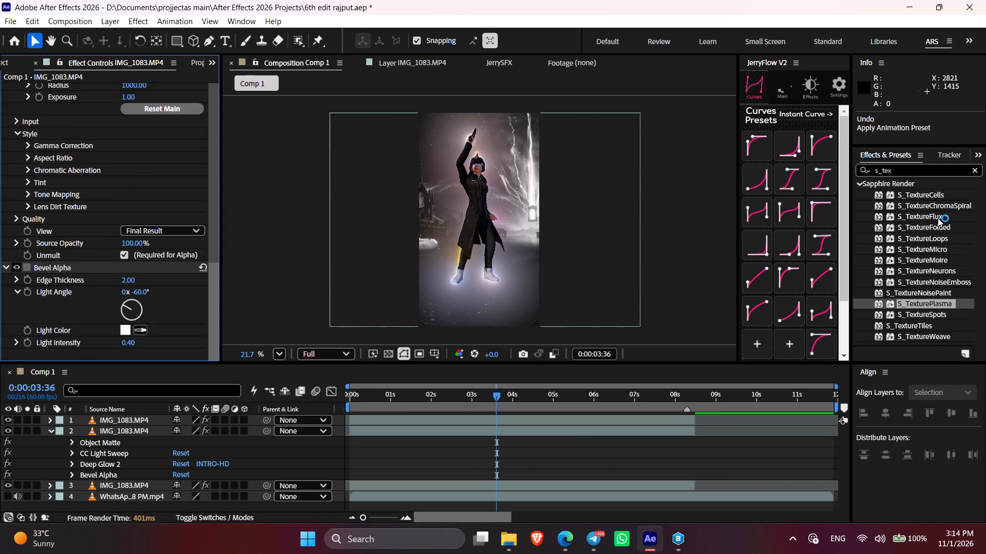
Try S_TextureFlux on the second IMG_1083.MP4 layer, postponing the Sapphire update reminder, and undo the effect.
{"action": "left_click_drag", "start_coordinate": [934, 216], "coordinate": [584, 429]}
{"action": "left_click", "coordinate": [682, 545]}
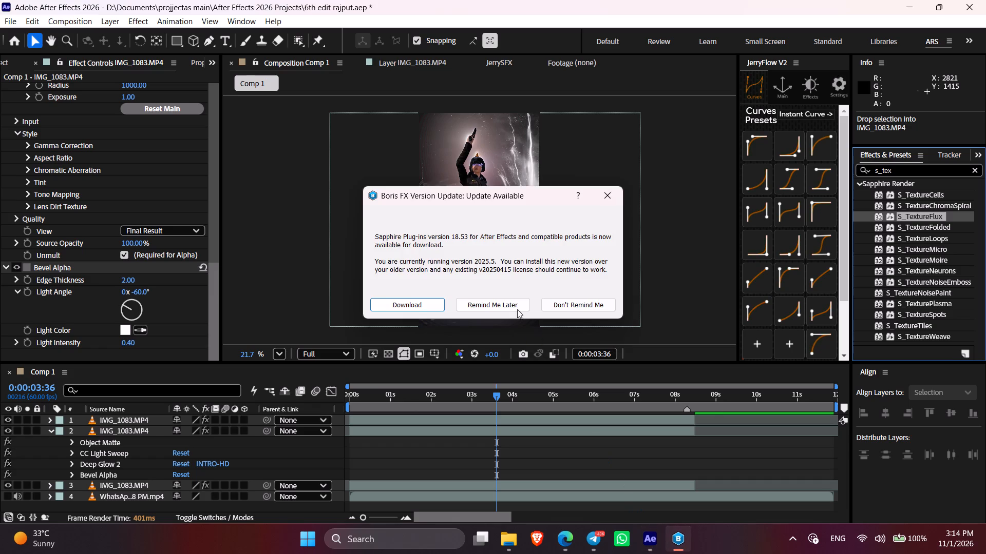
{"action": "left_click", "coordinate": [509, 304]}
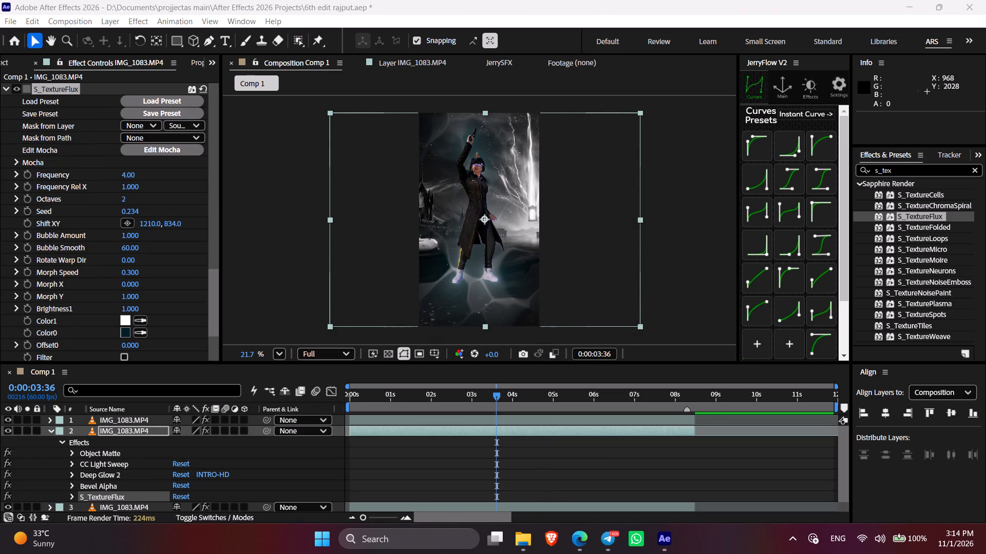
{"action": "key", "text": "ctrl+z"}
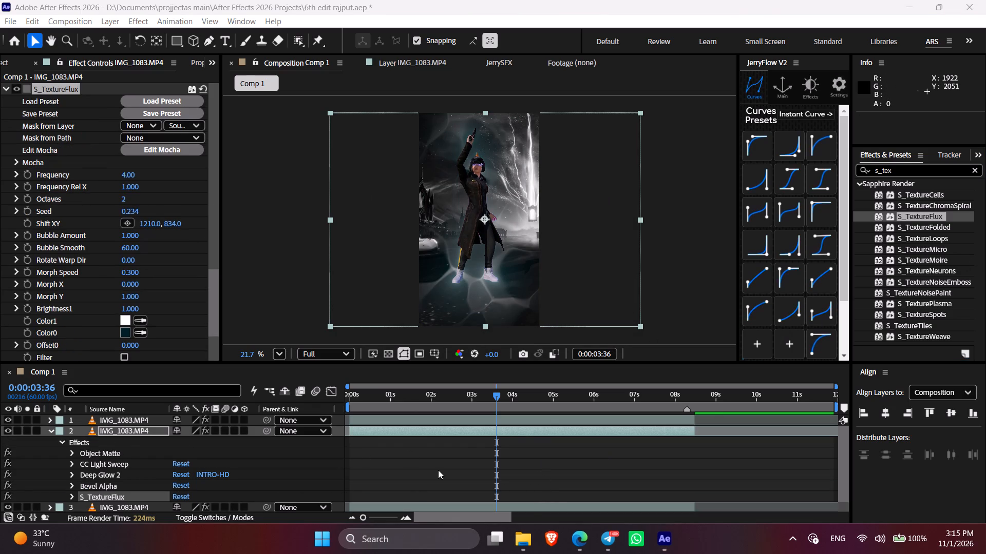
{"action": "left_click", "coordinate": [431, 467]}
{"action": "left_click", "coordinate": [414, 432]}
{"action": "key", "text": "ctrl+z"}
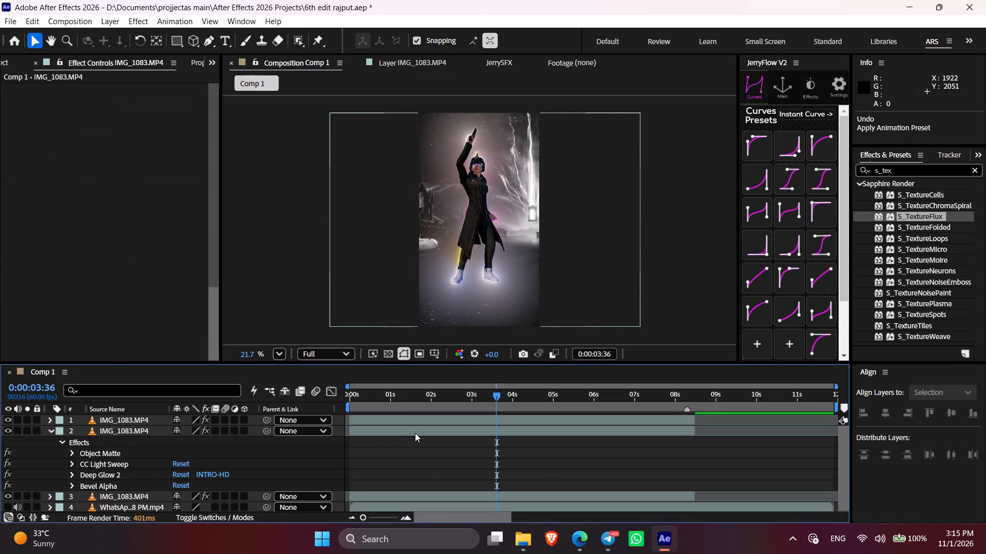
Move Bevel Alpha above Deep Glow 2 in the second IMG_1083.MP4 layer's effect order.
{"action": "left_click", "coordinate": [127, 470]}
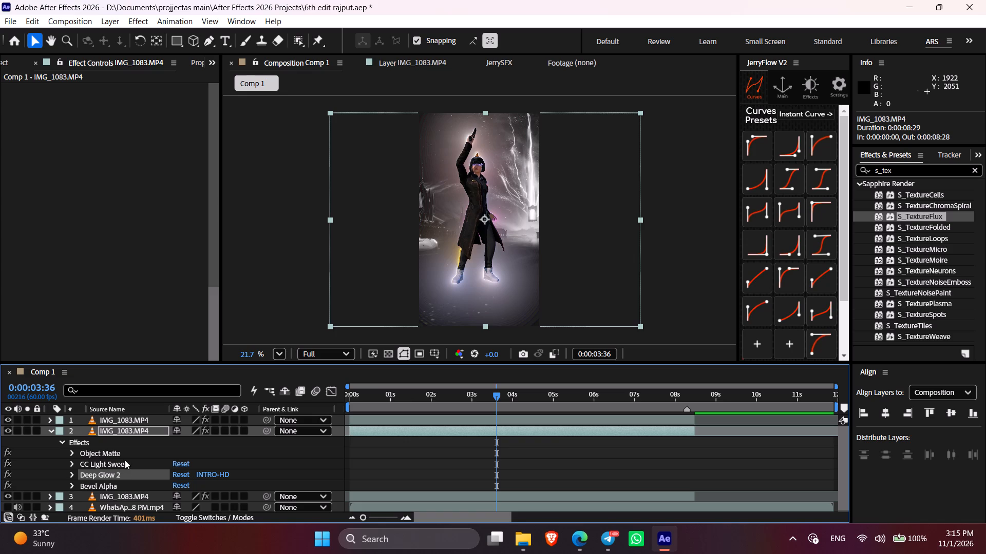
{"action": "left_click_drag", "start_coordinate": [139, 487], "coordinate": [135, 472]}
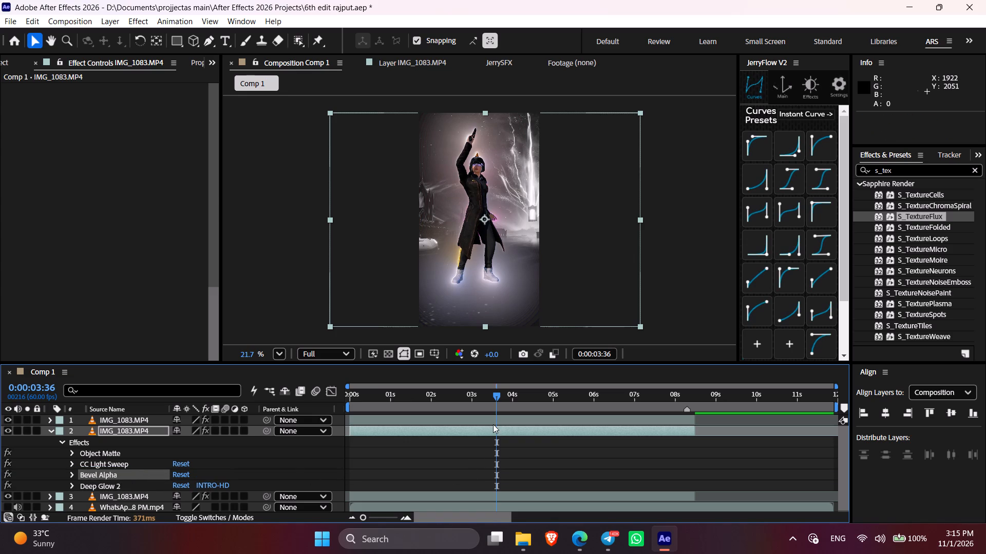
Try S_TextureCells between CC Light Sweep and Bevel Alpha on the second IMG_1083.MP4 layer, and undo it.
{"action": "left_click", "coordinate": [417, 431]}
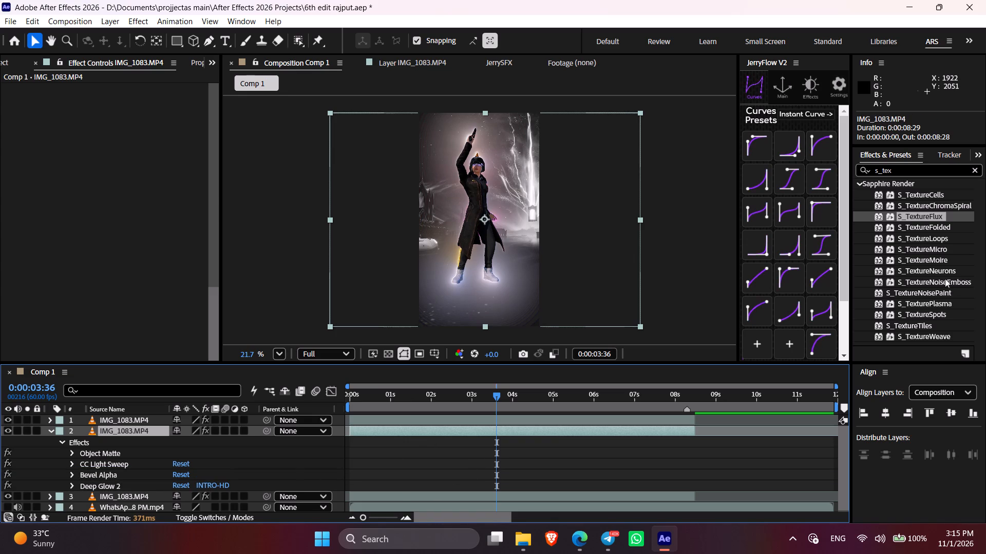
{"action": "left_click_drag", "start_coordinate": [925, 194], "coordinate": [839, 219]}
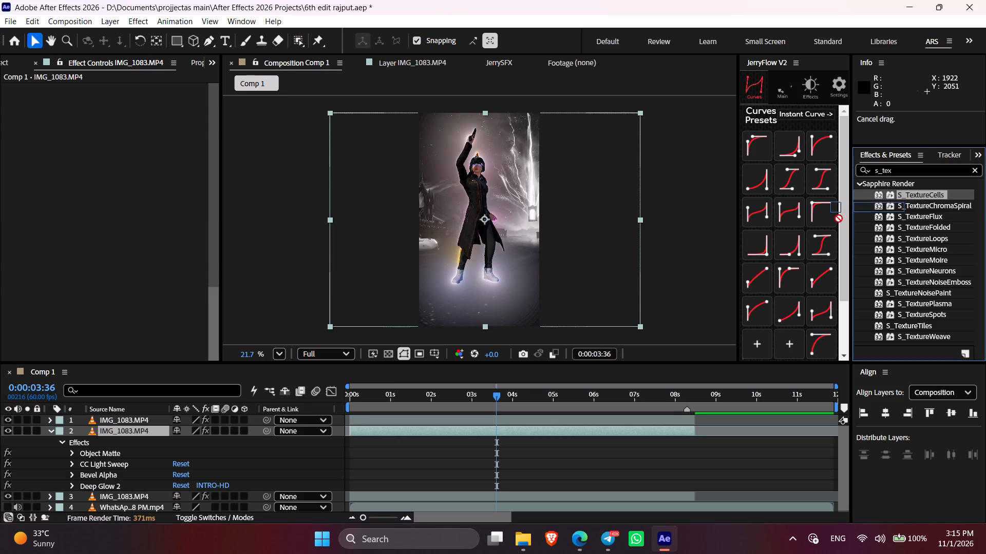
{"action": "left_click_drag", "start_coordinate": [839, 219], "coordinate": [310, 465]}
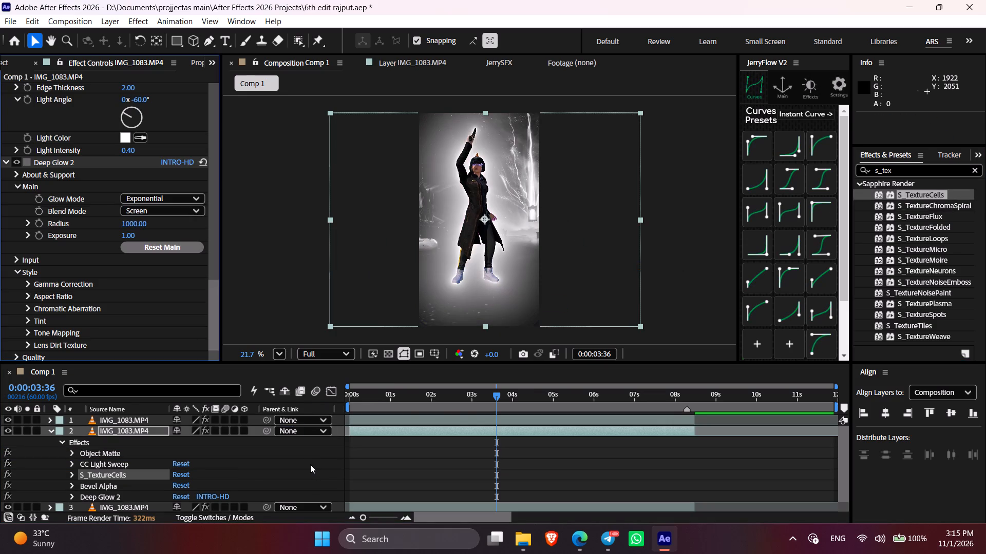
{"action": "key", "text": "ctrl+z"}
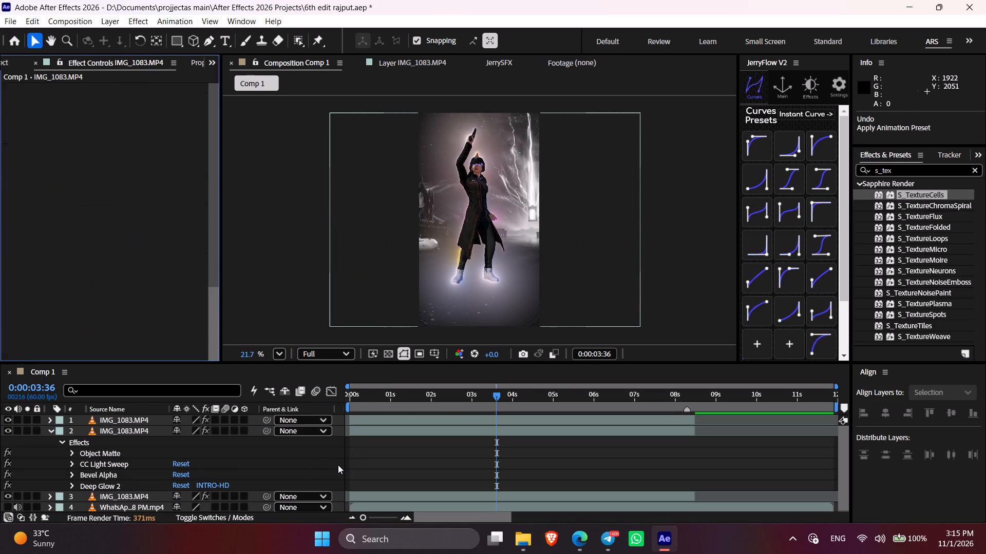
Move the second IMG_1083.MP4 layer's CC Light Sweep center to about 965.8, 252.8, beside the character's raised arm.
{"action": "left_click", "coordinate": [438, 427]}
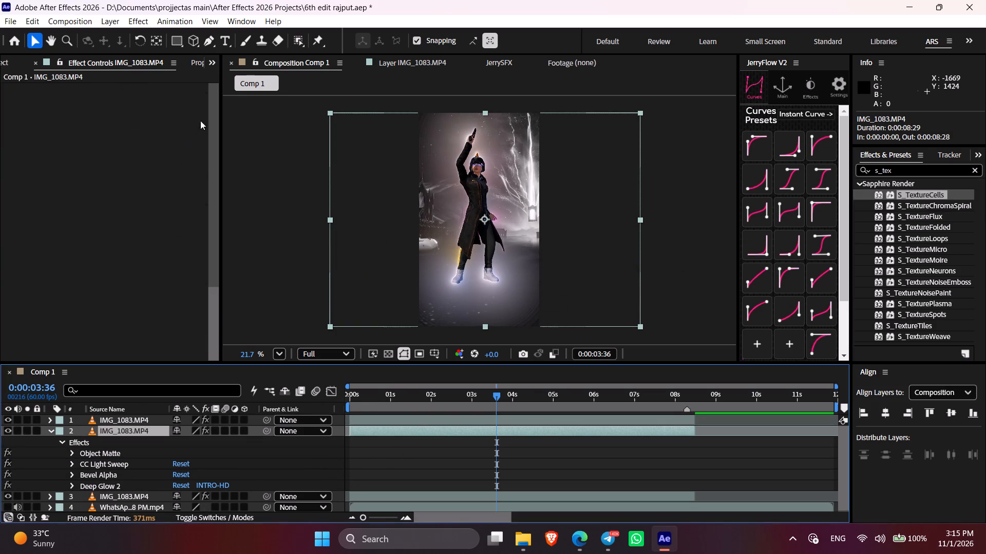
{"action": "left_click_drag", "start_coordinate": [215, 319], "coordinate": [229, 66]}
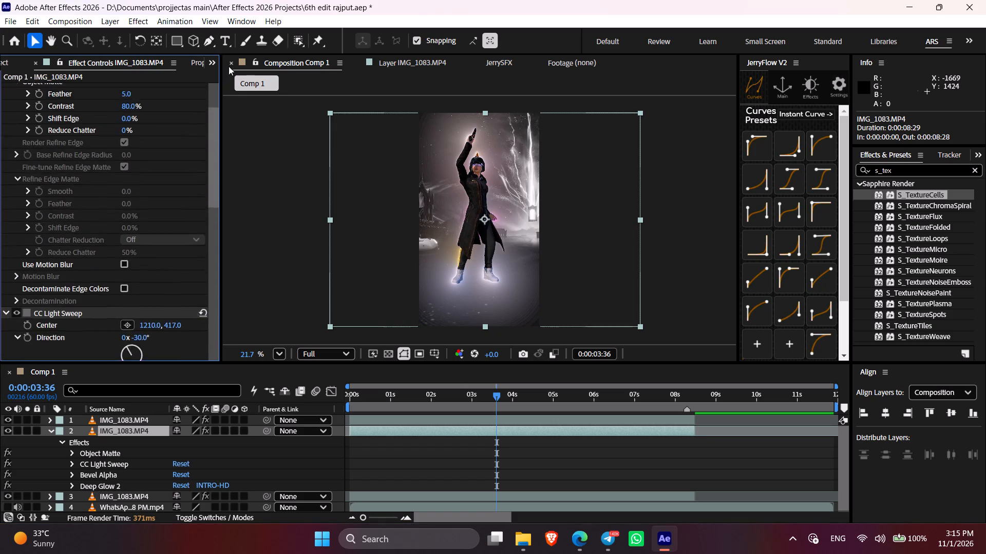
{"action": "left_click_drag", "start_coordinate": [229, 66], "coordinate": [229, 128]}
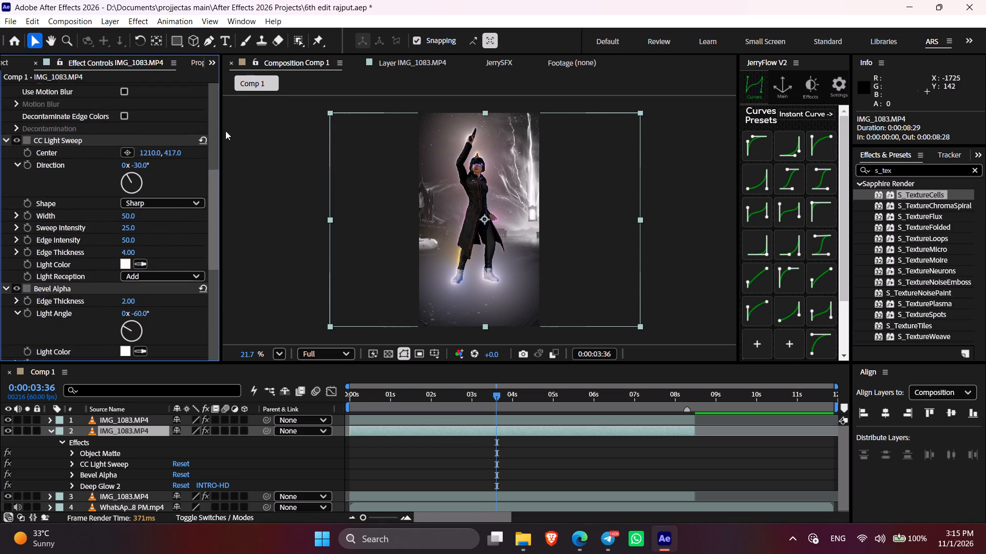
{"action": "left_click_drag", "start_coordinate": [149, 152], "coordinate": [100, 171]}
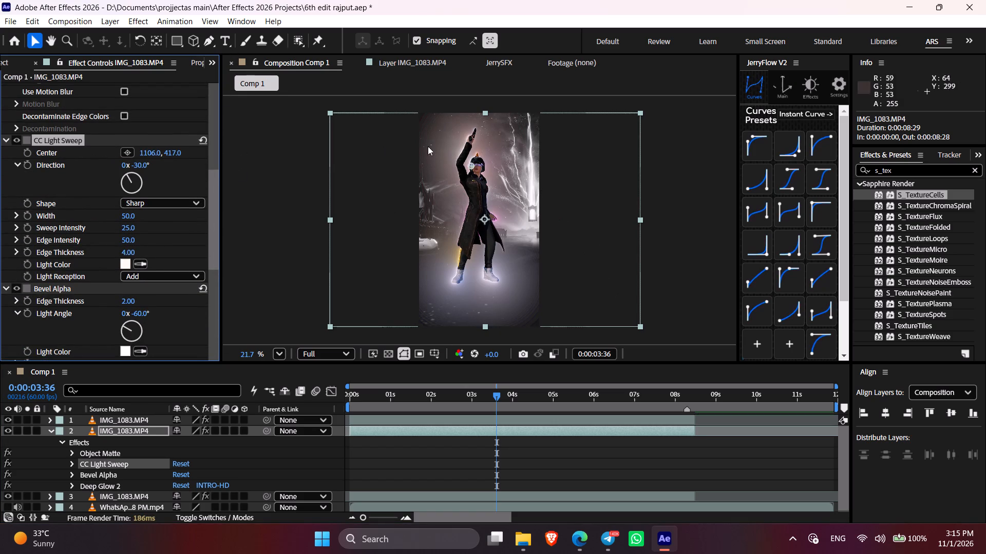
{"action": "left_click_drag", "start_coordinate": [469, 164], "coordinate": [451, 143]}
Change the CC Light Sweep light color to a fully saturated orange.
{"action": "left_click", "coordinate": [124, 263]}
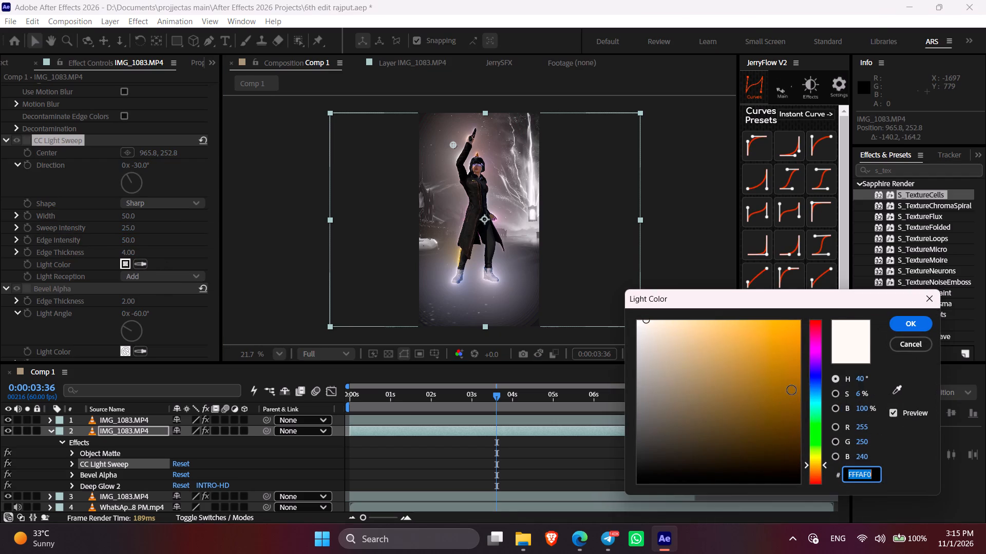
{"action": "left_click_drag", "start_coordinate": [782, 378], "coordinate": [928, 259]}
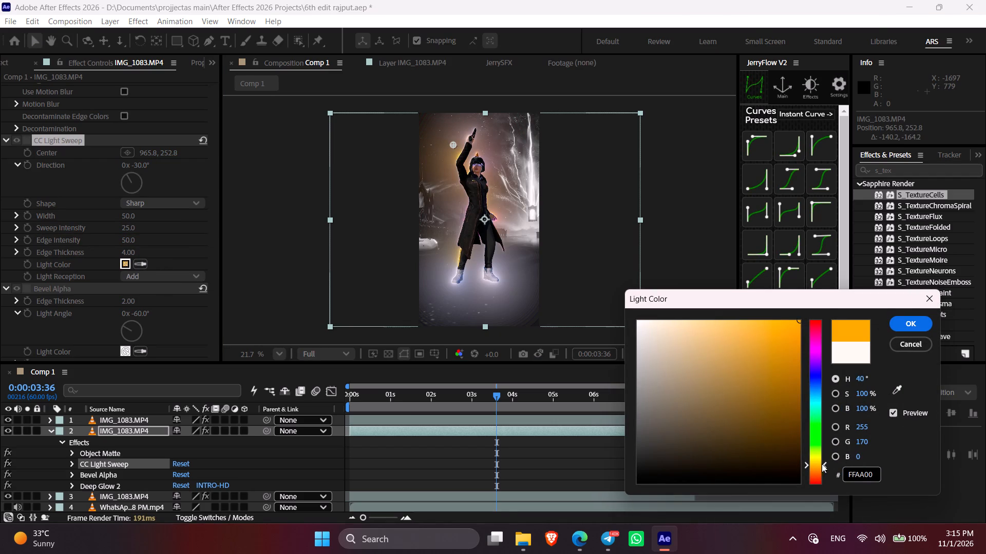
{"action": "left_click_drag", "start_coordinate": [818, 466], "coordinate": [826, 470]}
{"action": "left_click", "coordinate": [906, 322]}
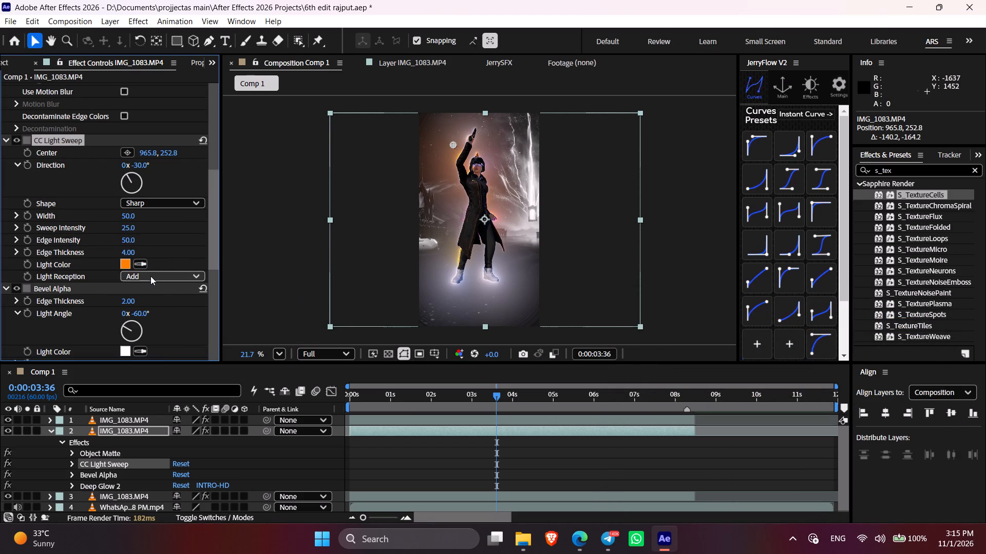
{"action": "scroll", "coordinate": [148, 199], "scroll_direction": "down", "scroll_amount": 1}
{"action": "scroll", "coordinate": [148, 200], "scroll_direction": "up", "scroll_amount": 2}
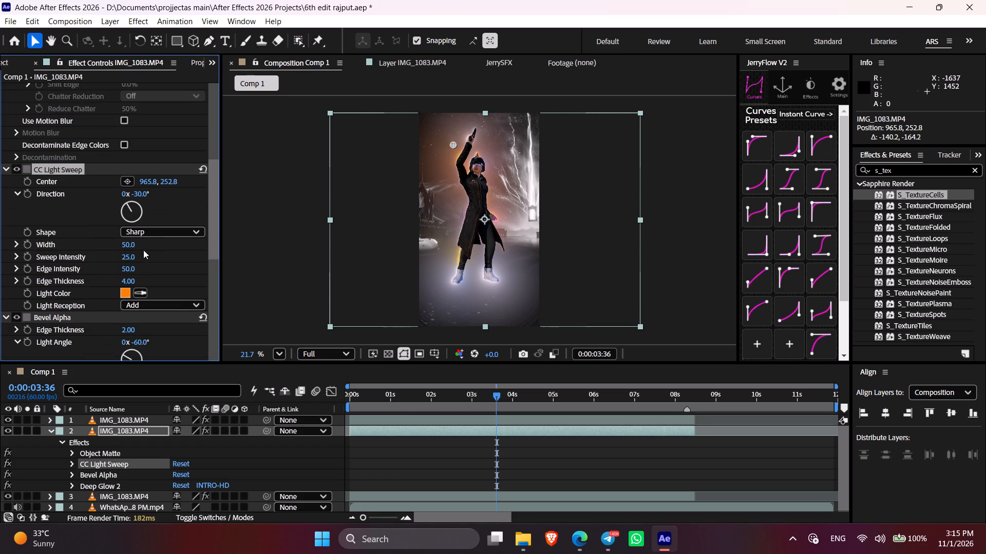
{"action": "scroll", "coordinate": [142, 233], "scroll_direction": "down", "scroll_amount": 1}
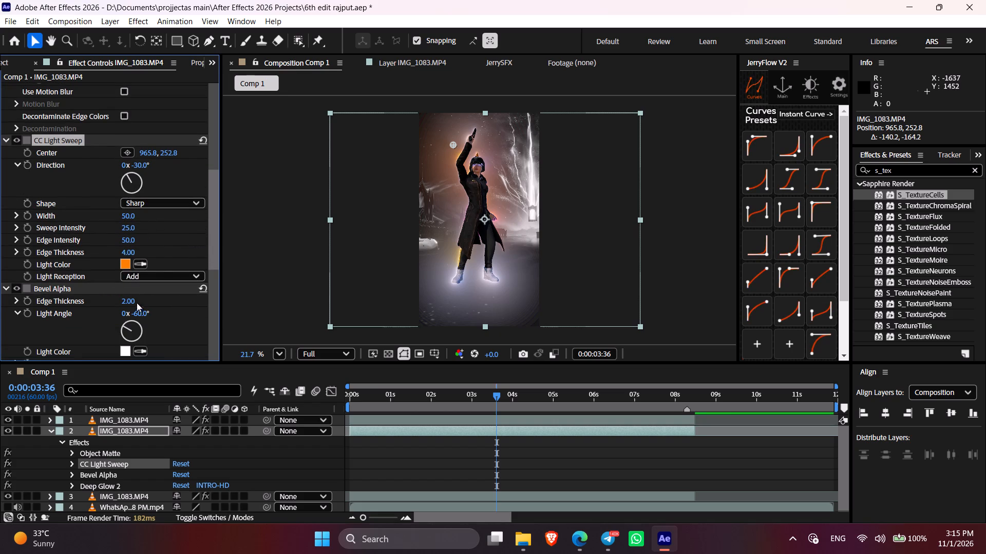
Set the Bevel Alpha Edge Thickness on the second IMG_1083.MP4 layer to 2.5.
{"action": "left_click", "coordinate": [131, 302]}
{"action": "key", "text": "2"}
{"action": "key", "text": "period"}
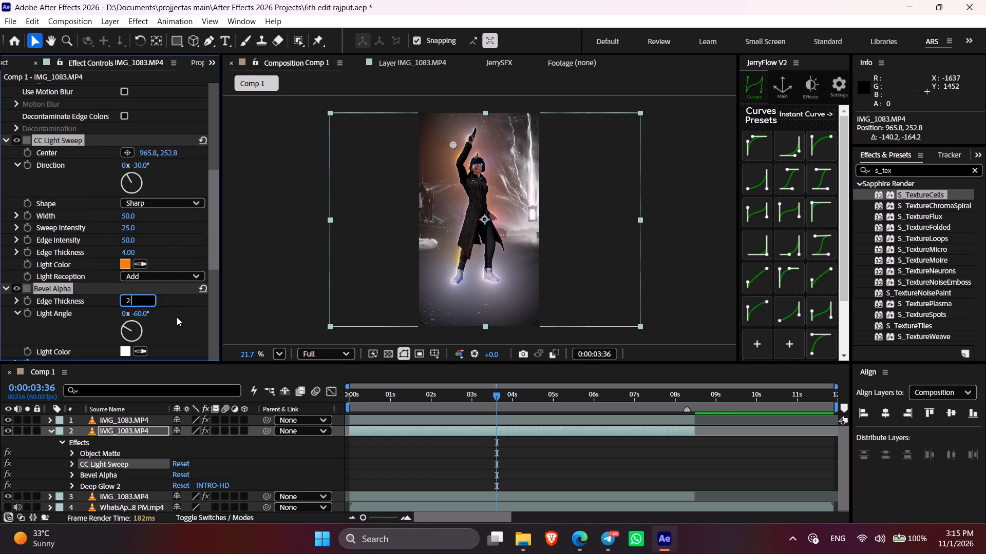
{"action": "key", "text": "5"}
{"action": "left_click", "coordinate": [179, 320]}
Set the Deep Glow 2 Radius on the second IMG_1083.MP4 layer to 500.
{"action": "left_click_drag", "start_coordinate": [214, 192], "coordinate": [221, 219]}
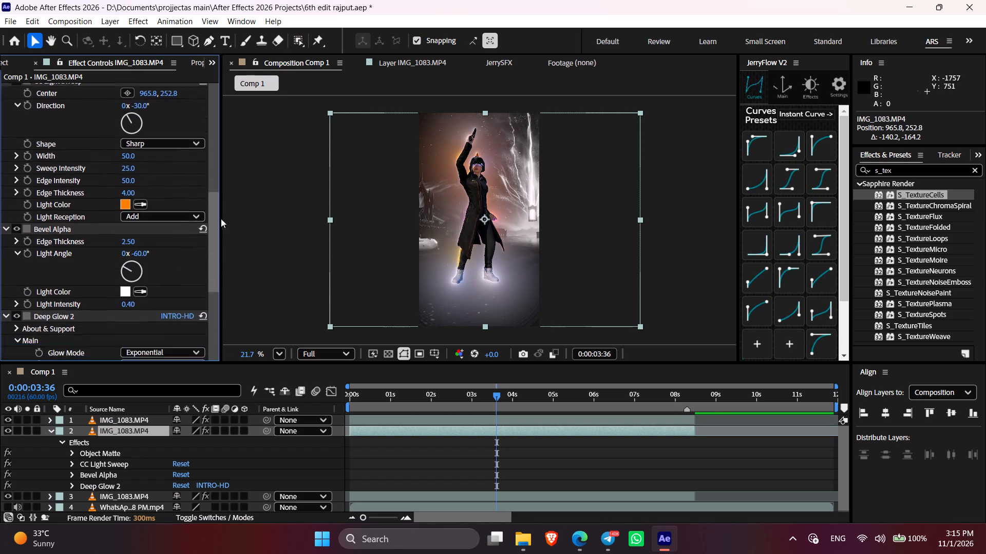
{"action": "left_click_drag", "start_coordinate": [221, 219], "coordinate": [225, 260]}
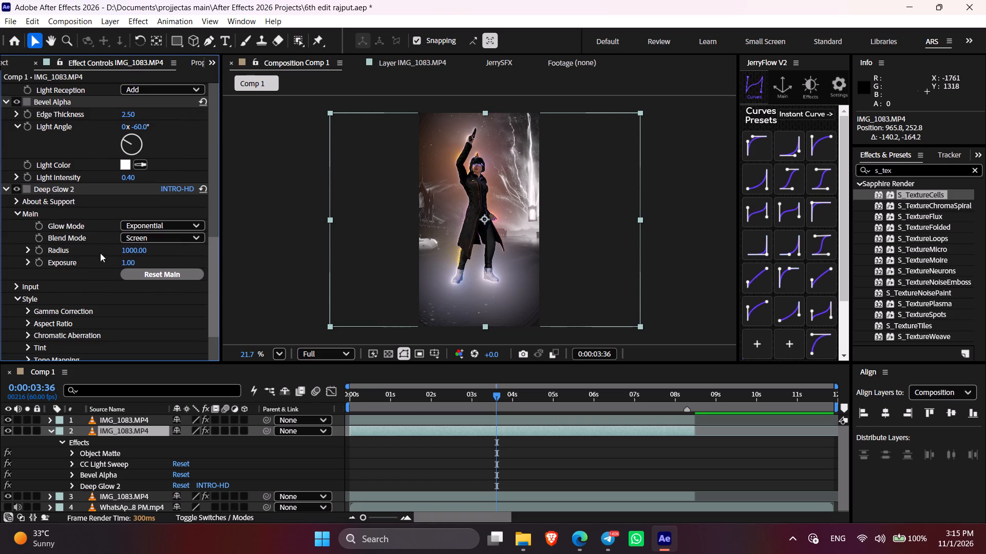
{"action": "left_click", "coordinate": [126, 251]}
{"action": "key", "text": "5"}
{"action": "key", "text": "0"}
{"action": "key", "text": "0"}
{"action": "left_click", "coordinate": [172, 255]}
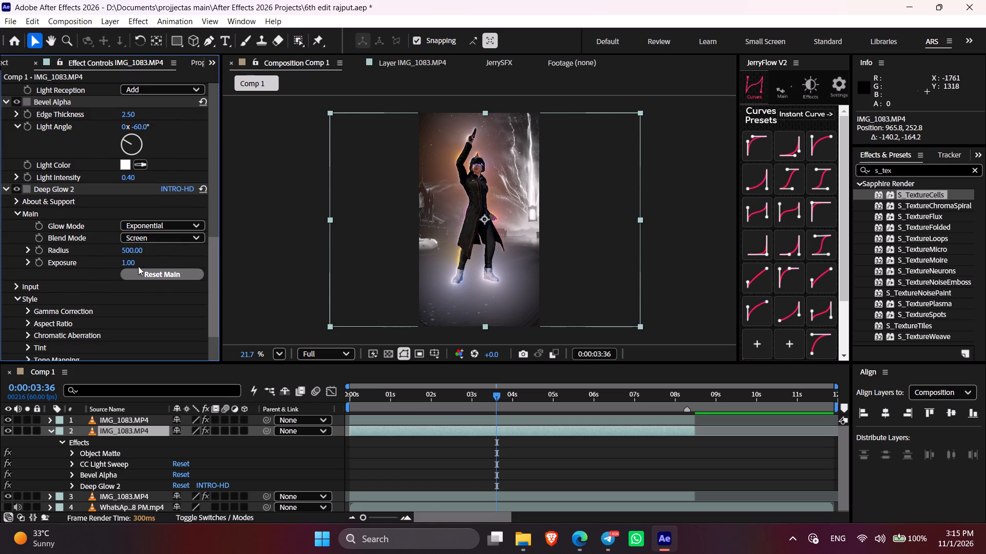
Set Deep Glow 2's input Threshold, Threshold Smooth and Saturation Bias to 50% each.
{"action": "left_click", "coordinate": [16, 289]}
{"action": "left_click", "coordinate": [130, 311]}
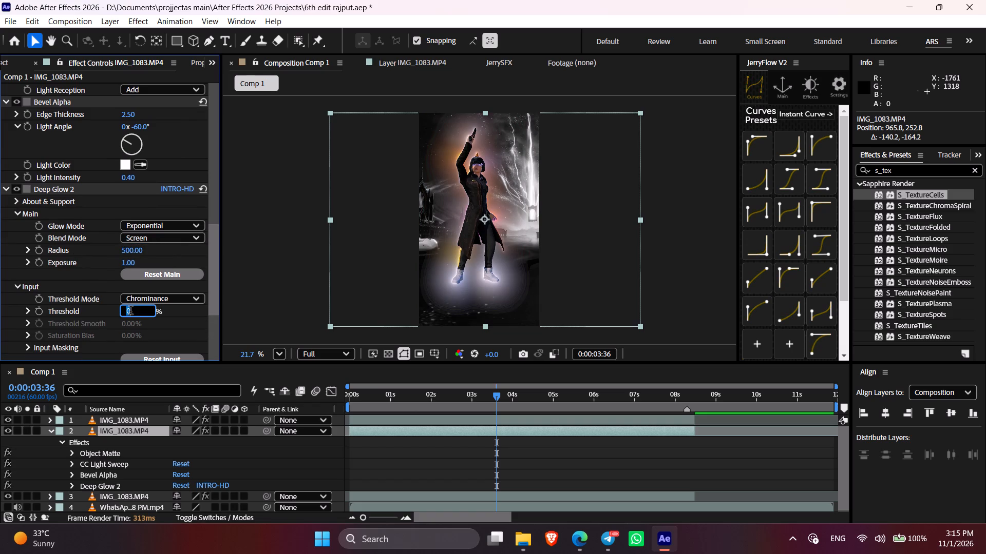
{"action": "key", "text": "5"}
{"action": "key", "text": "0"}
{"action": "left_click", "coordinate": [140, 322]}
{"action": "left_click", "coordinate": [126, 324]}
{"action": "key", "text": "5"}
{"action": "key", "text": "0"}
{"action": "left_click", "coordinate": [132, 338]}
{"action": "key", "text": "5"}
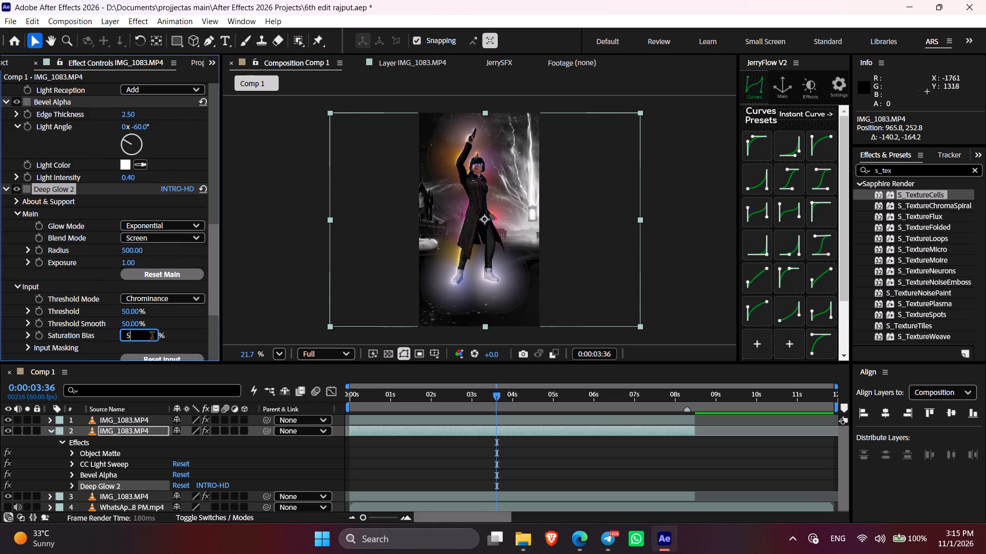
{"action": "key", "text": "0"}
{"action": "left_click", "coordinate": [164, 330]}
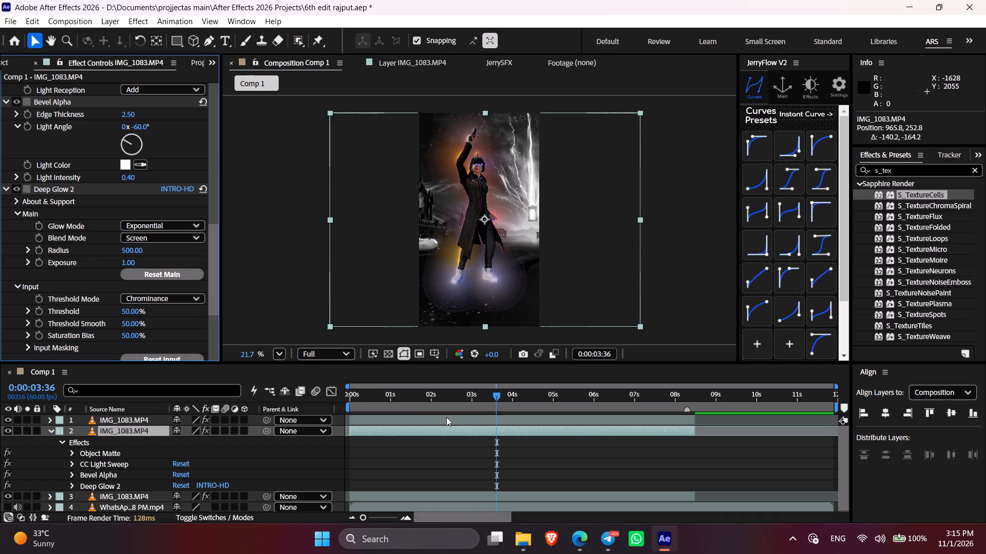
Raise the Deep Glow 2 Threshold to 89% while judging the glow around the character.
{"action": "left_click", "coordinate": [140, 313]}
{"action": "left_click_drag", "start_coordinate": [130, 311], "coordinate": [156, 314]}
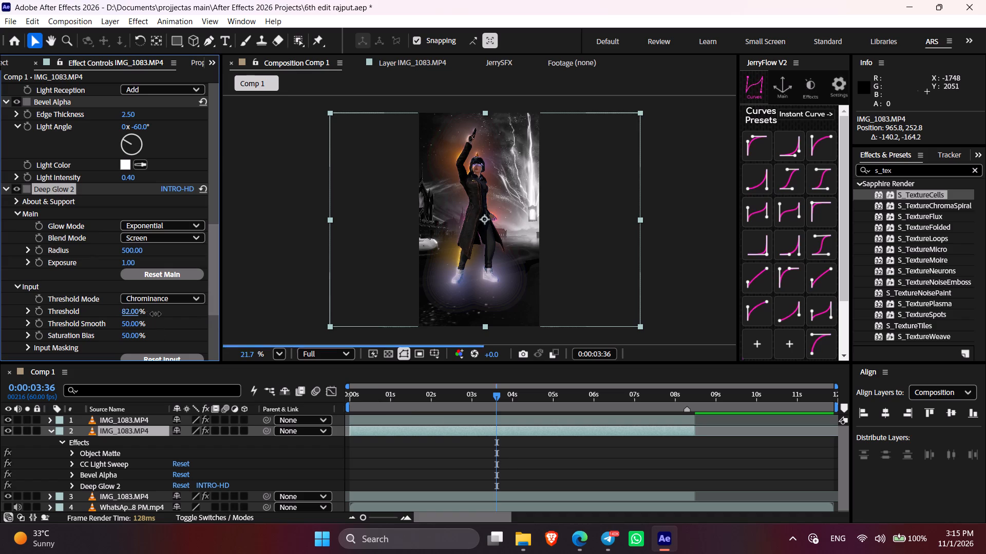
{"action": "left_click_drag", "start_coordinate": [156, 314], "coordinate": [165, 316]}
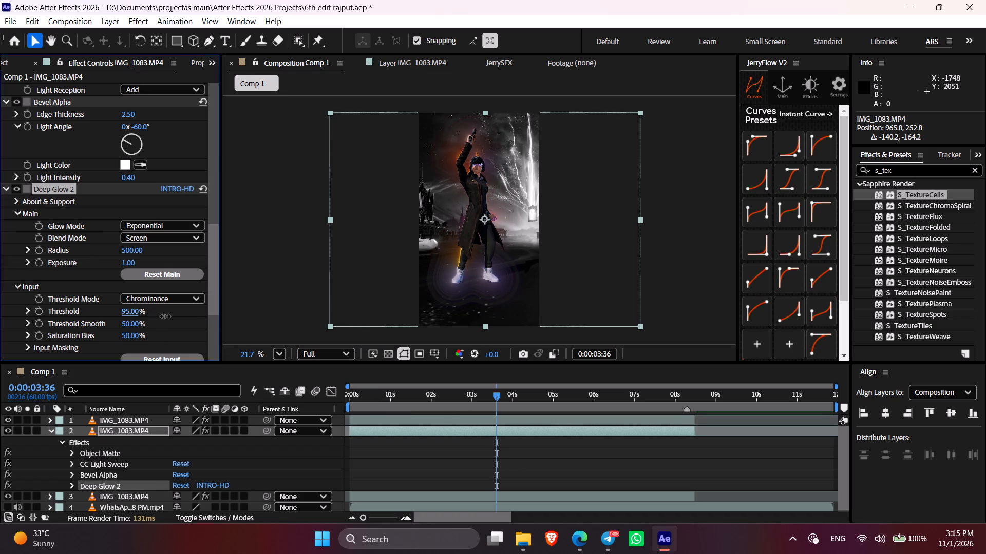
{"action": "left_click_drag", "start_coordinate": [165, 316], "coordinate": [161, 317]}
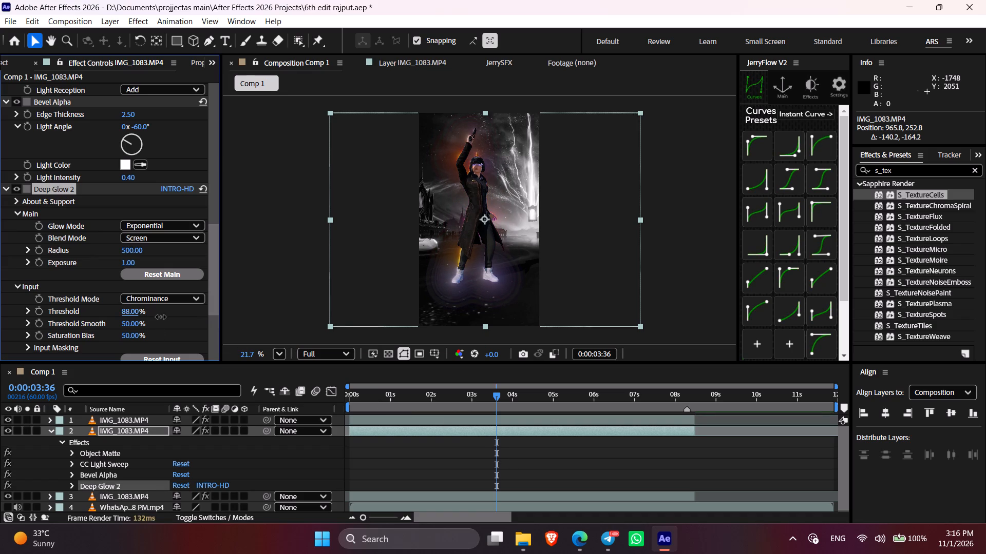
{"action": "left_click_drag", "start_coordinate": [161, 317], "coordinate": [162, 317]}
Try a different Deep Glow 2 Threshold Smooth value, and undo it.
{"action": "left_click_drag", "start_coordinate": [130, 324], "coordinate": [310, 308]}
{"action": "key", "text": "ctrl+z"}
Adjust the Deep Glow 2 Saturation Bias to 74% and save the project.
{"action": "left_click_drag", "start_coordinate": [134, 339], "coordinate": [209, 328]}
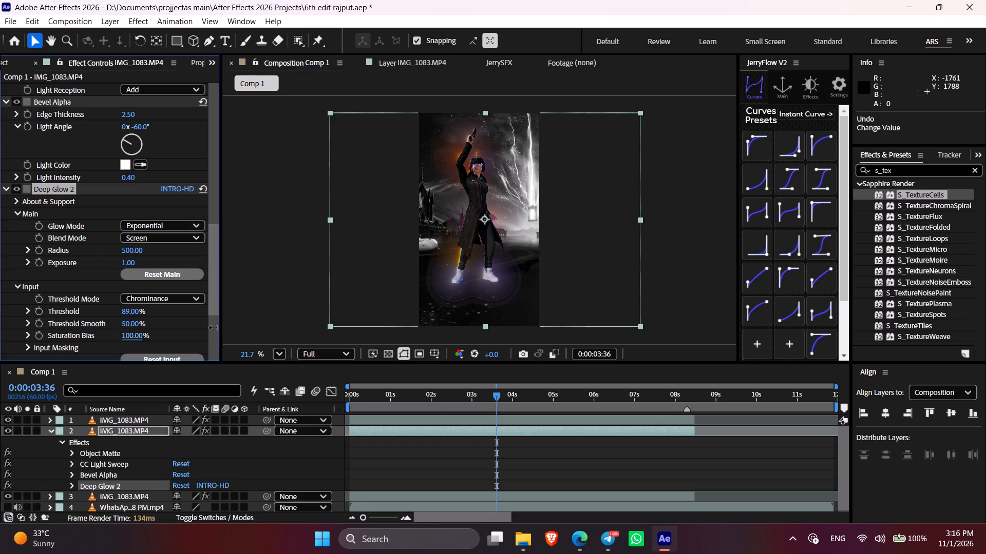
{"action": "left_click_drag", "start_coordinate": [209, 328], "coordinate": [275, 323]}
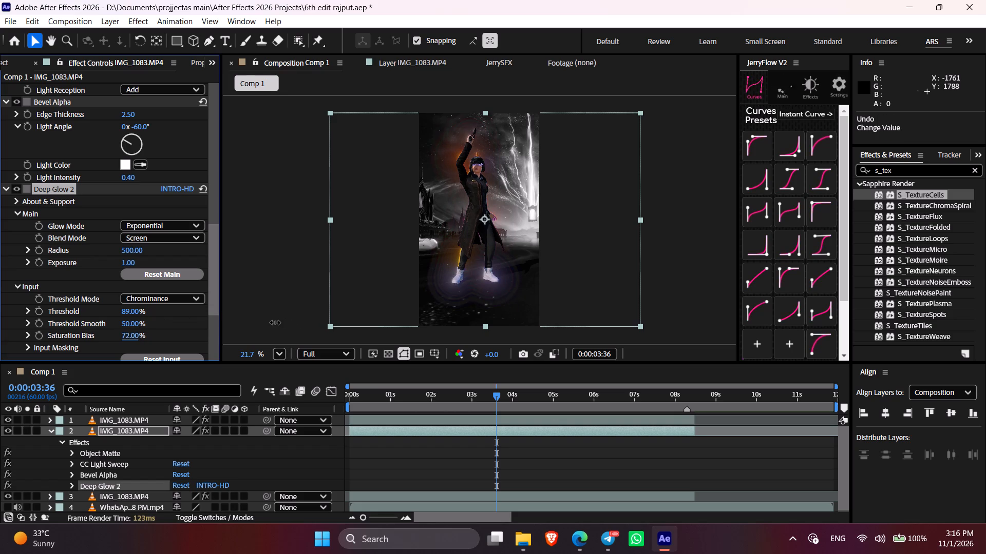
{"action": "left_click_drag", "start_coordinate": [275, 323], "coordinate": [277, 323]}
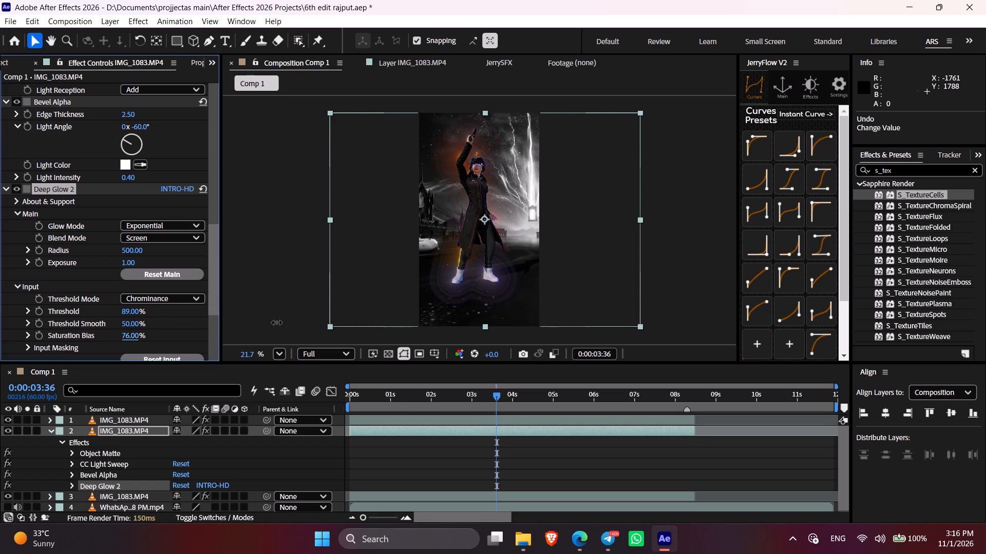
{"action": "left_click_drag", "start_coordinate": [277, 323], "coordinate": [276, 323]}
{"action": "key", "text": "ctrl+s"}
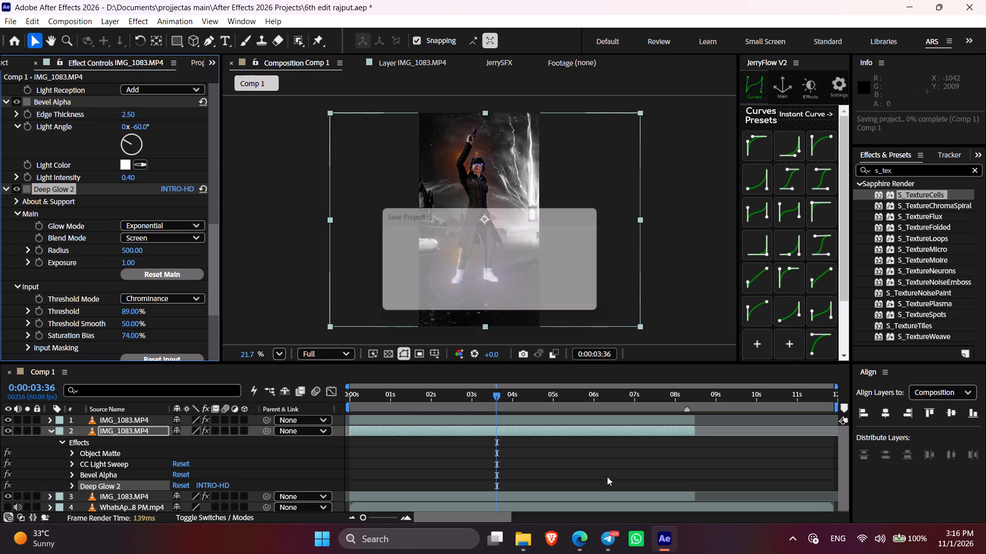
Collapse the second IMG_1083.MP4 layer's effects and nudge the layer slightly to position 587, 950.
{"action": "left_click_drag", "start_coordinate": [517, 395], "coordinate": [537, 399]}
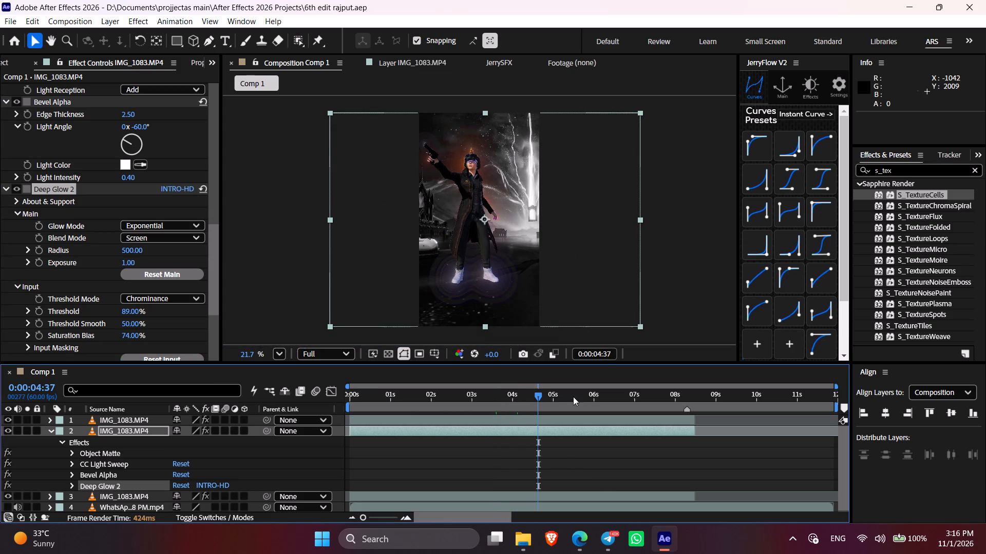
{"action": "left_click", "coordinate": [586, 400]}
{"action": "key", "text": "e"}
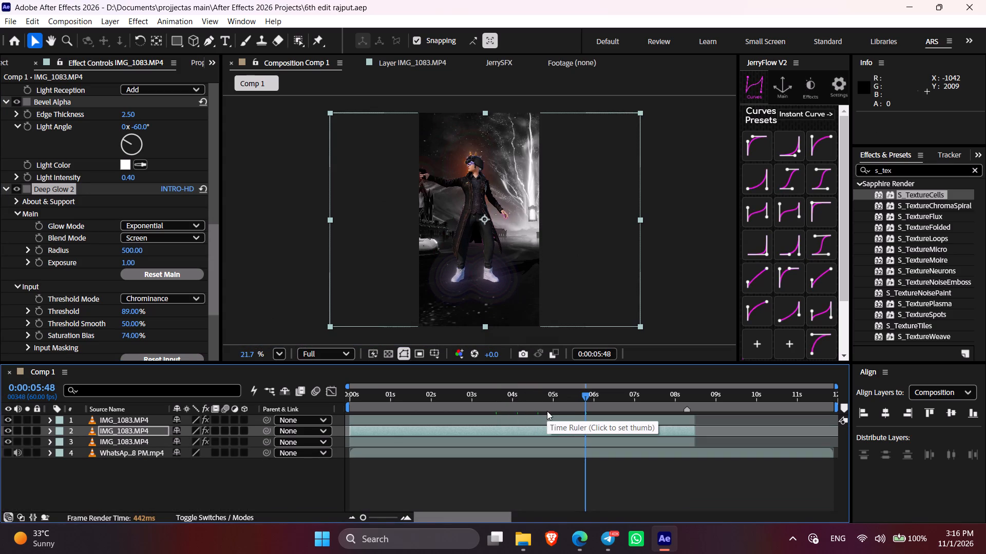
{"action": "key", "text": "Up"}
{"action": "key", "text": "Up"}
{"action": "key", "text": "Left"}
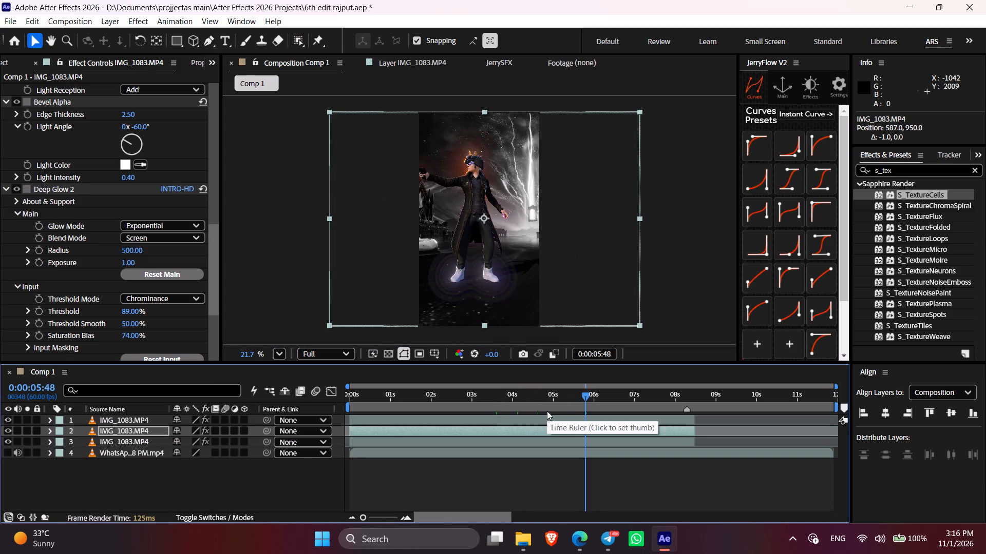
Examine the character's glow and edge light at several times between about 1 and 3 seconds, with a closer view at 0:00:02:08.
{"action": "left_click_drag", "start_coordinate": [428, 401], "coordinate": [391, 400]}
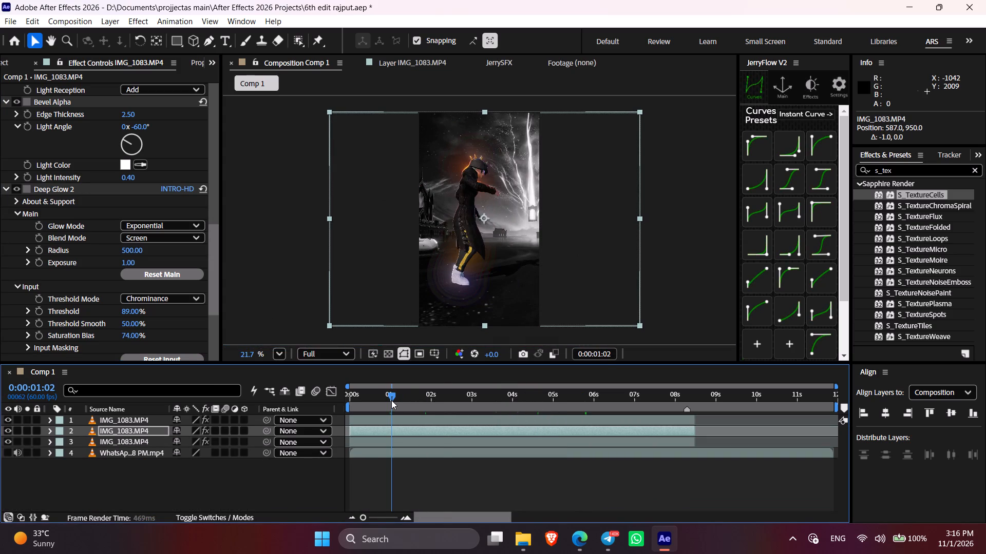
{"action": "left_click_drag", "start_coordinate": [391, 400], "coordinate": [479, 413]}
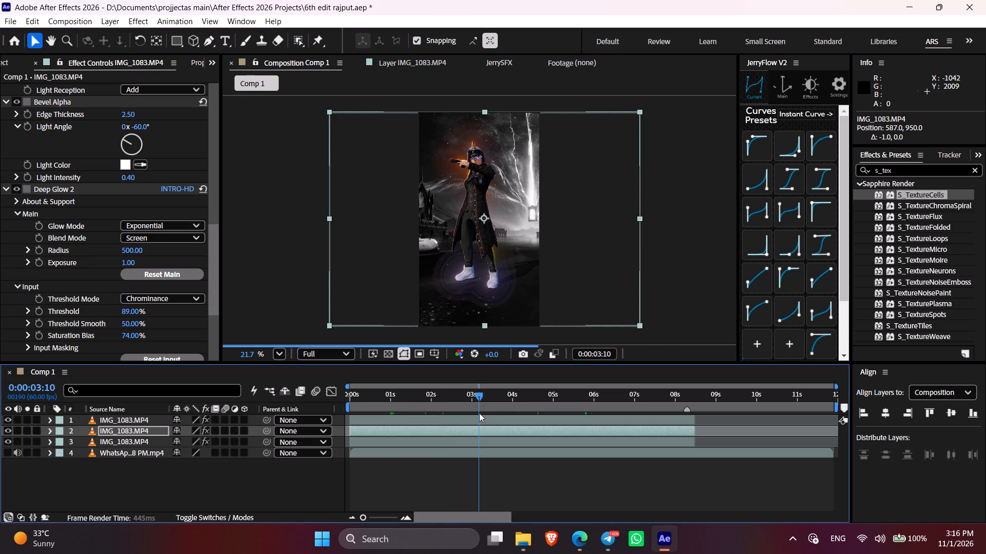
{"action": "left_click_drag", "start_coordinate": [479, 413], "coordinate": [467, 413]}
{"action": "left_click", "coordinate": [476, 463]}
{"action": "scroll", "coordinate": [520, 159], "scroll_direction": "up", "scroll_amount": 2}
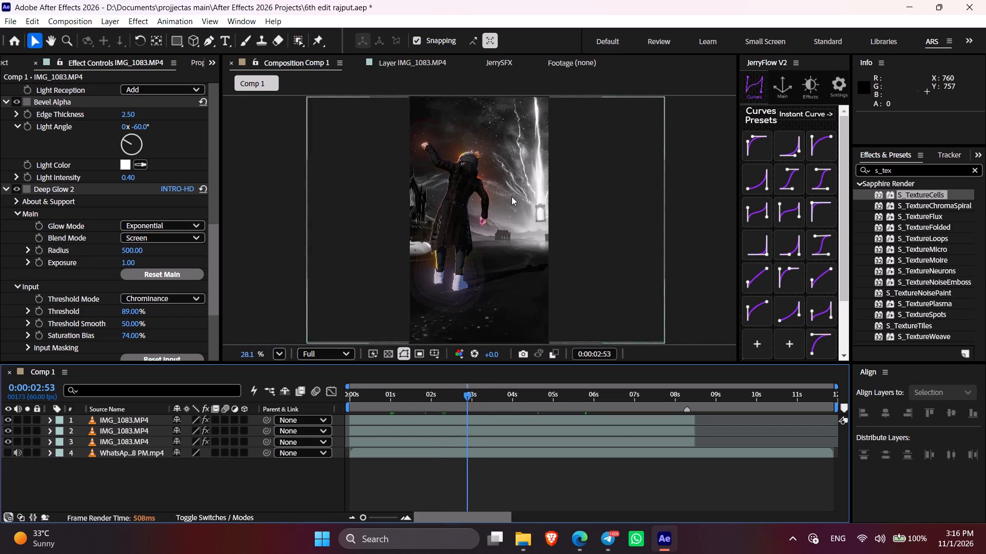
{"action": "scroll", "coordinate": [511, 196], "scroll_direction": "up", "scroll_amount": 2}
{"action": "scroll", "coordinate": [512, 197], "scroll_direction": "down", "scroll_amount": 1}
{"action": "scroll", "coordinate": [512, 197], "scroll_direction": "up", "scroll_amount": 1}
{"action": "left_click", "coordinate": [437, 398]}
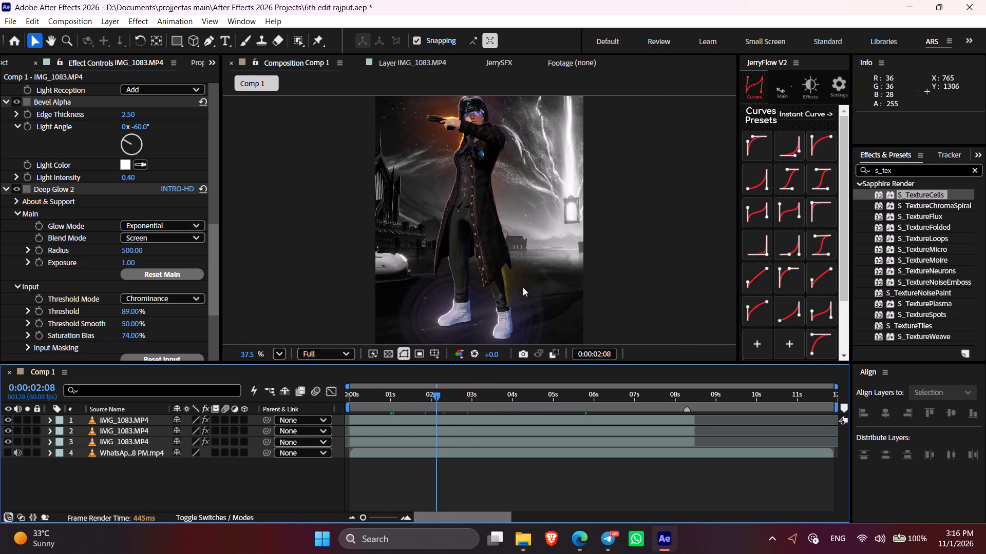
{"action": "scroll", "coordinate": [523, 287], "scroll_direction": "down", "scroll_amount": 1}
{"action": "scroll", "coordinate": [523, 287], "scroll_direction": "up", "scroll_amount": 1}
{"action": "key", "text": "space"}
{"action": "left_click_drag", "start_coordinate": [520, 252], "coordinate": [519, 268]}
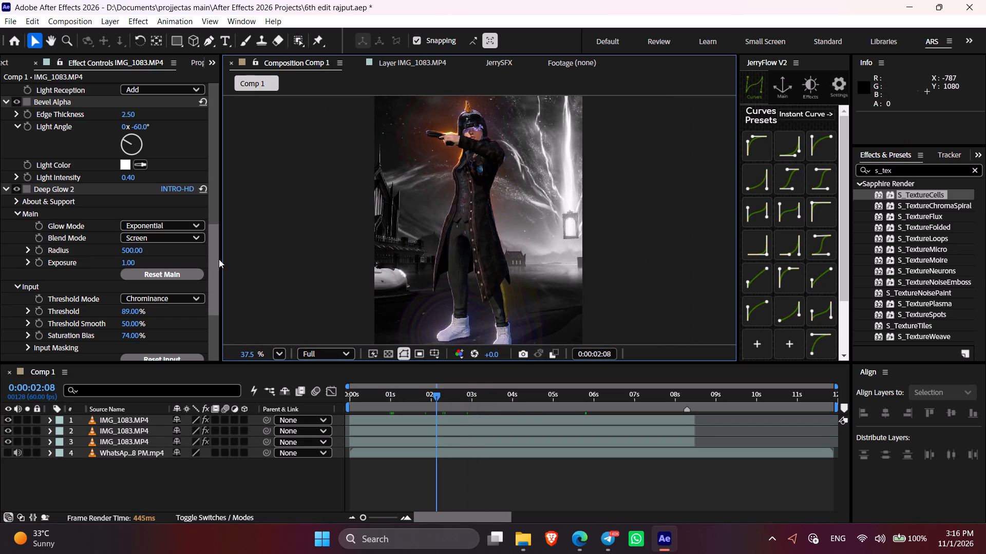
Widen the CC Light Sweep on the second IMG_1083.MP4 layer to a Width of 114.
{"action": "scroll", "coordinate": [177, 208], "scroll_direction": "up", "scroll_amount": 1}
{"action": "scroll", "coordinate": [177, 208], "scroll_direction": "down", "scroll_amount": 1}
{"action": "scroll", "coordinate": [177, 208], "scroll_direction": "up", "scroll_amount": 7}
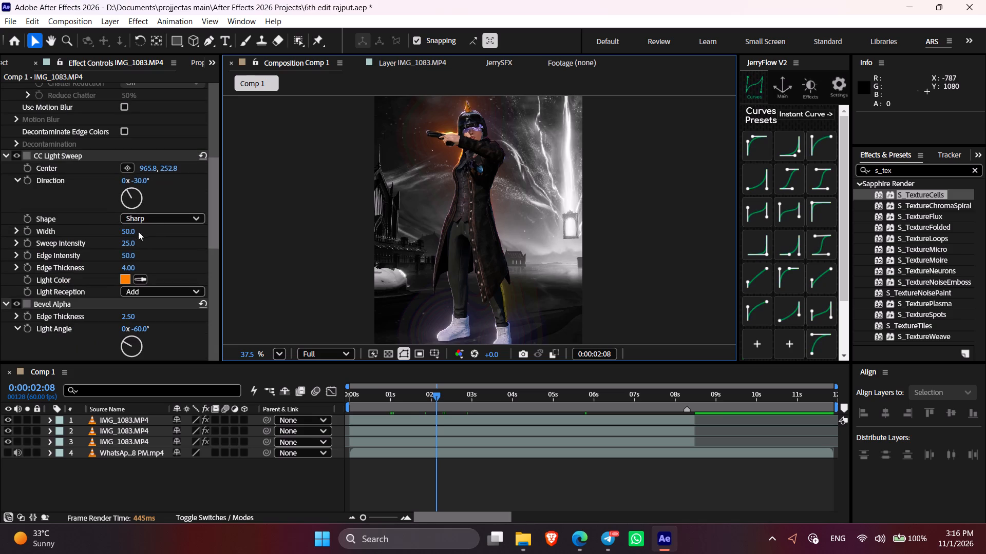
{"action": "left_click_drag", "start_coordinate": [131, 230], "coordinate": [202, 230]}
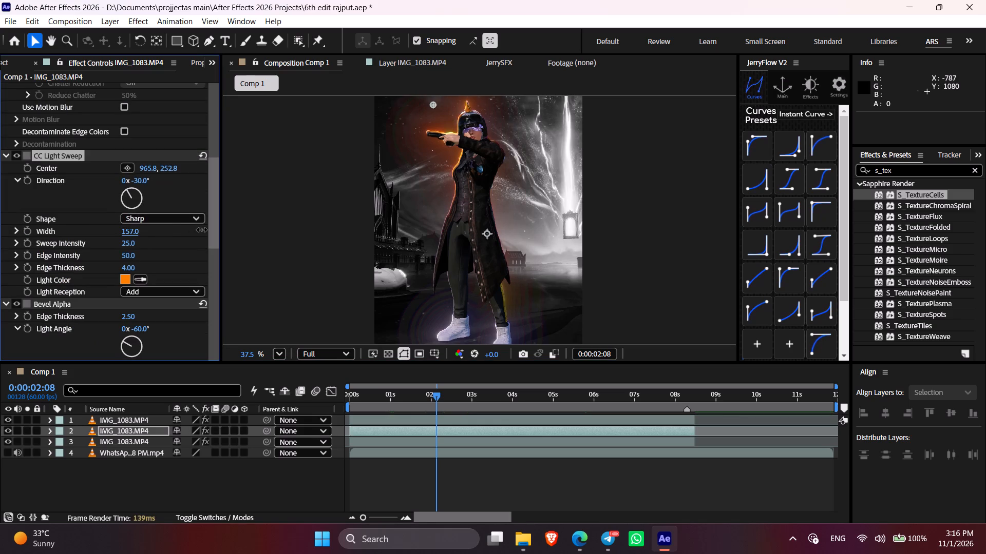
{"action": "left_click_drag", "start_coordinate": [202, 230], "coordinate": [173, 230]}
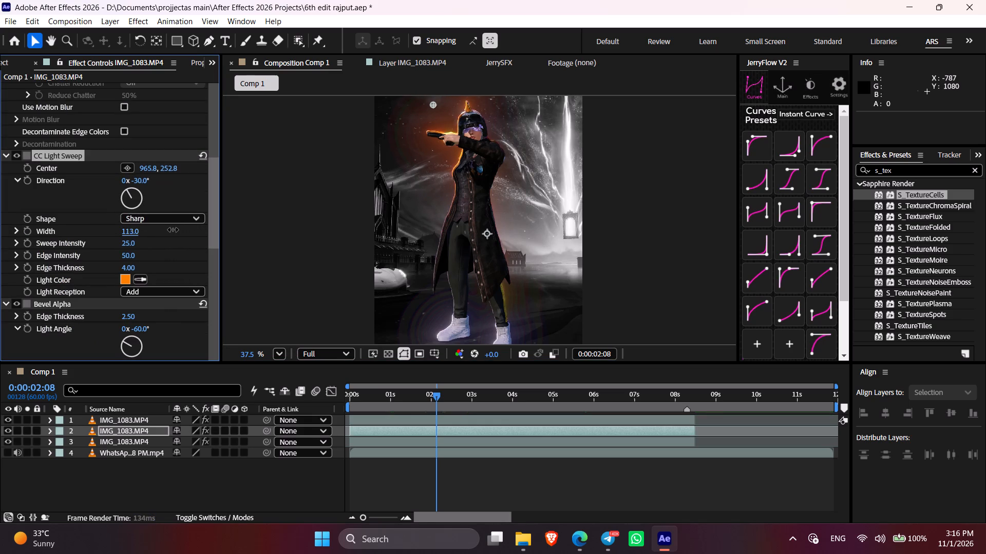
{"action": "left_click_drag", "start_coordinate": [173, 230], "coordinate": [175, 230]}
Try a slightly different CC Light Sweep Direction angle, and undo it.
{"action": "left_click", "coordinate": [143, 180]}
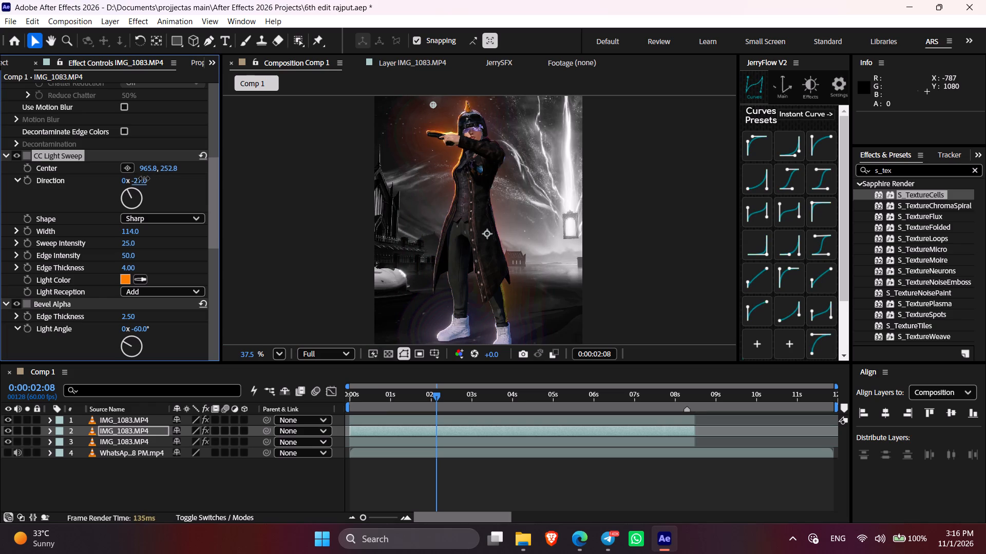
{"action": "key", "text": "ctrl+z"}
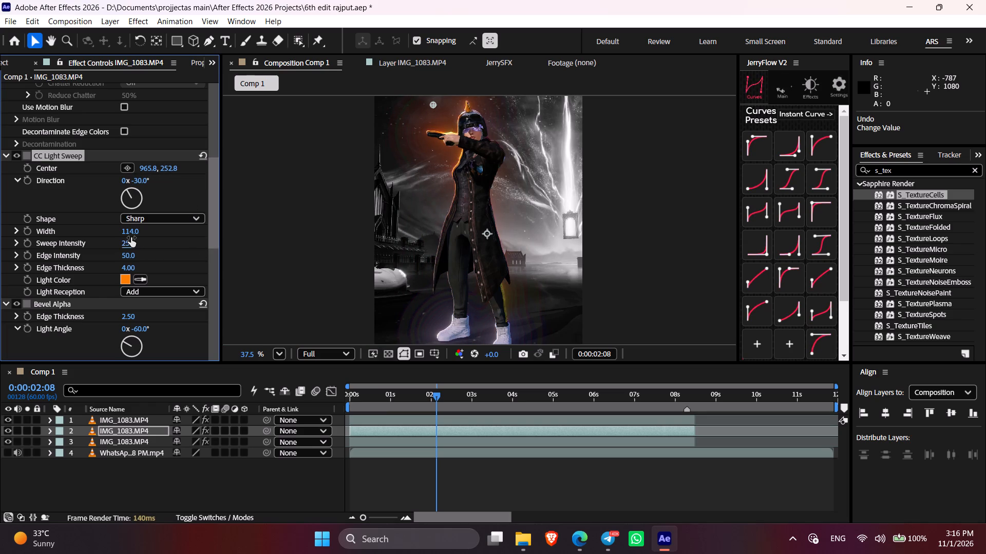
Raise the CC Light Sweep Edge Intensity to 100.
{"action": "left_click_drag", "start_coordinate": [128, 260], "coordinate": [180, 261]}
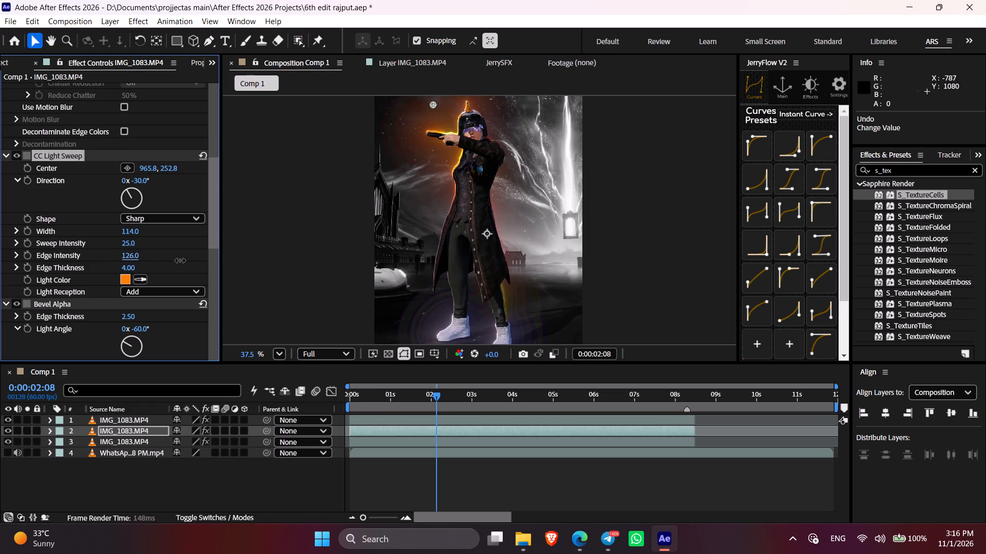
{"action": "left_click_drag", "start_coordinate": [180, 261], "coordinate": [160, 258]}
Set the CC Light Sweep Edge Thickness to 5 and save the project.
{"action": "left_click_drag", "start_coordinate": [129, 269], "coordinate": [313, 258]}
{"action": "key", "text": "ctrl+z"}
{"action": "left_click", "coordinate": [132, 269]}
{"action": "key", "text": "5"}
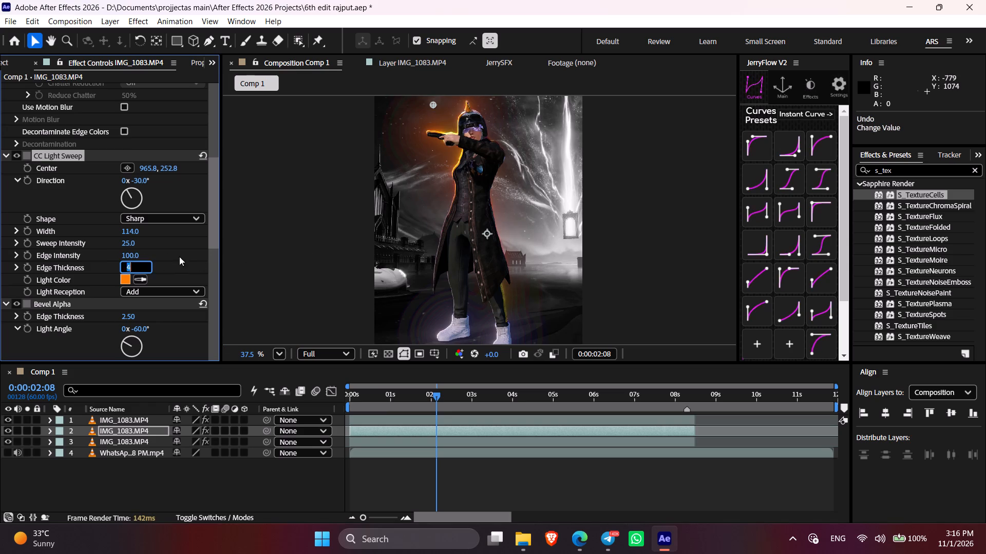
{"action": "left_click", "coordinate": [185, 252]}
{"action": "key", "text": "ctrl+s"}
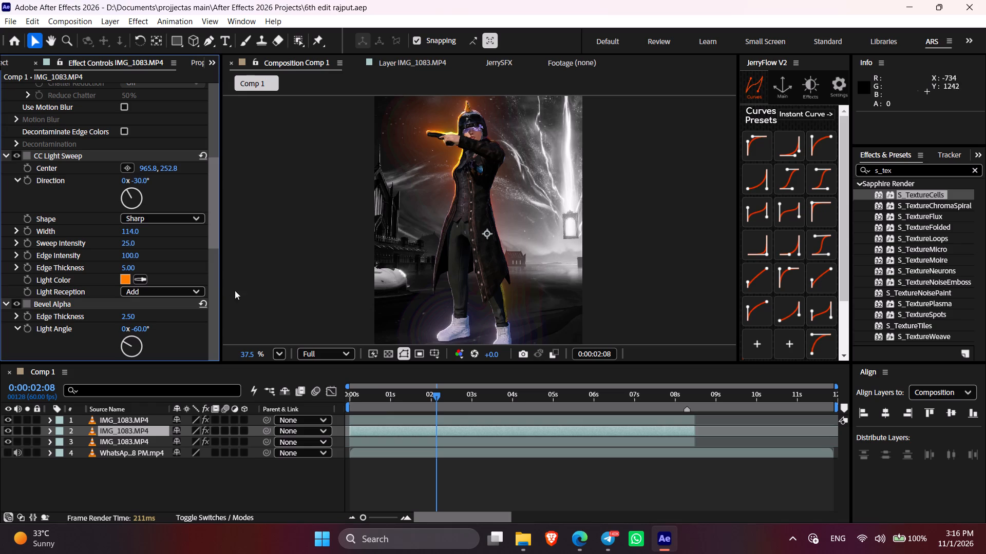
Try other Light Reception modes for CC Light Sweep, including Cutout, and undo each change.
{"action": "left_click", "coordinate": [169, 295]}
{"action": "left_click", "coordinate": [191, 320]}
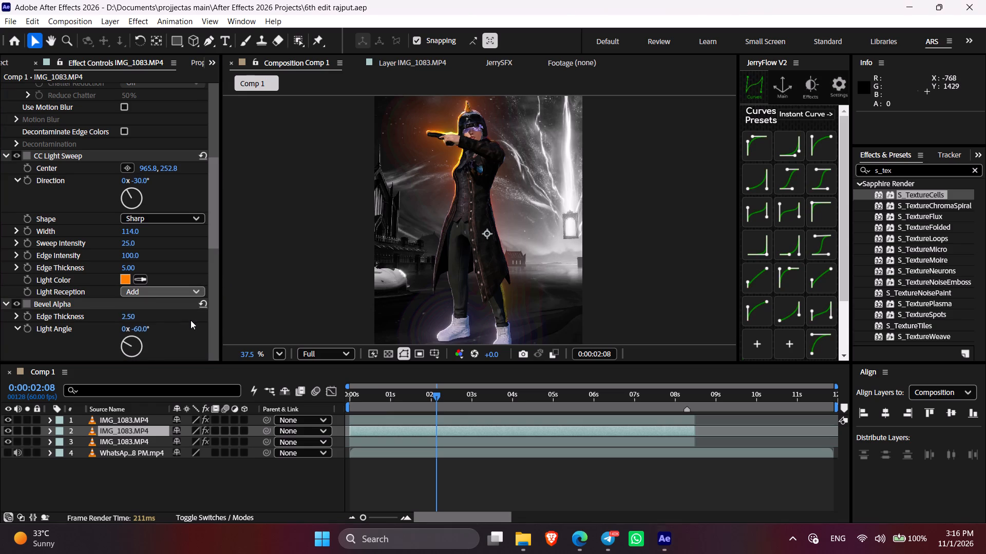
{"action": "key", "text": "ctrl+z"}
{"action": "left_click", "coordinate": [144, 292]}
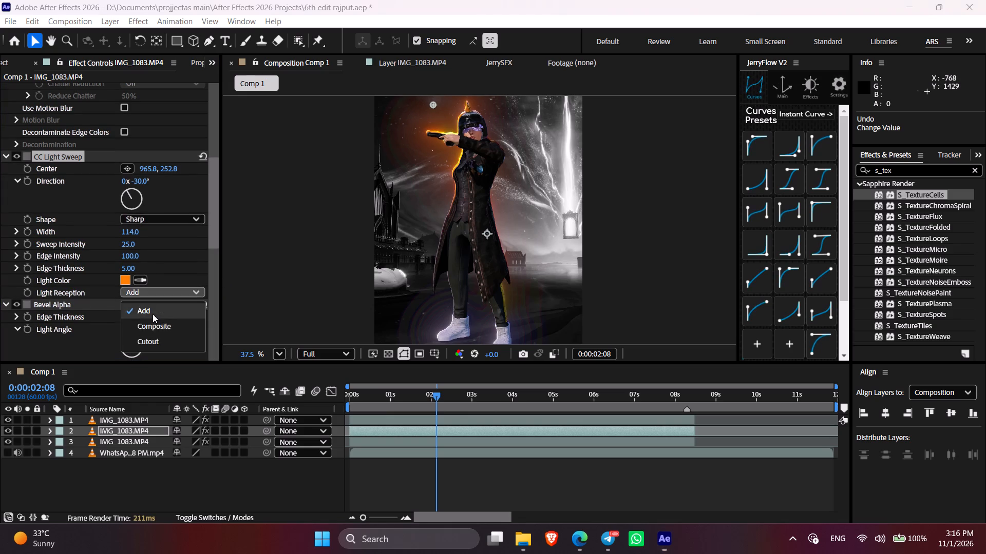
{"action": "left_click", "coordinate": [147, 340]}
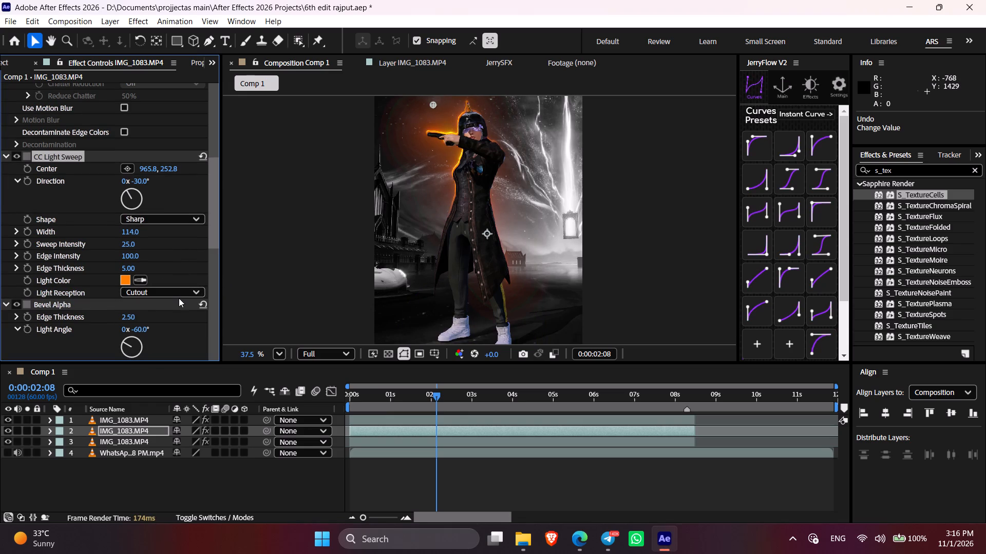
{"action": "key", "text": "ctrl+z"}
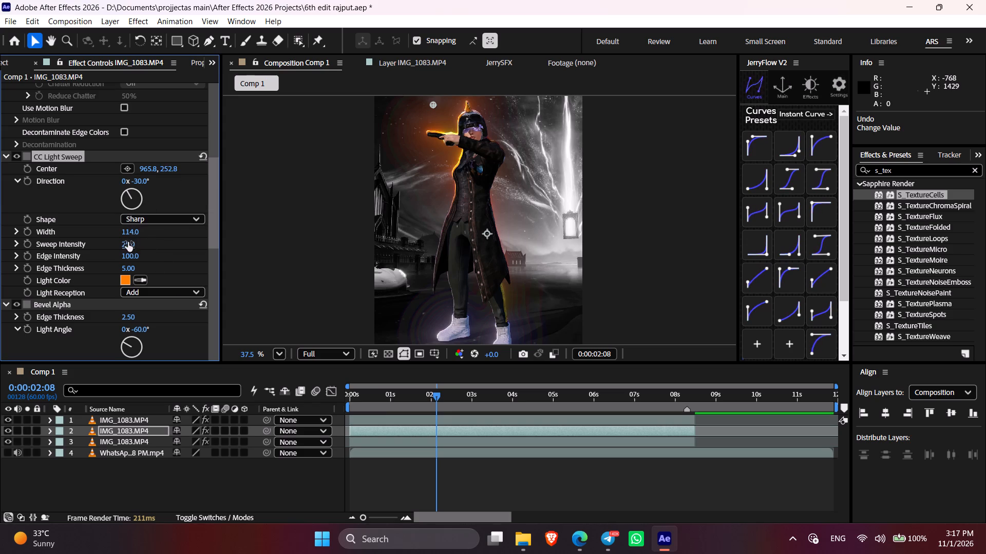
Set the CC Light Sweep's Sweep Intensity to 50 on the second IMG_1083.MP4 layer and save the project.
{"action": "left_click_drag", "start_coordinate": [129, 243], "coordinate": [152, 246]}
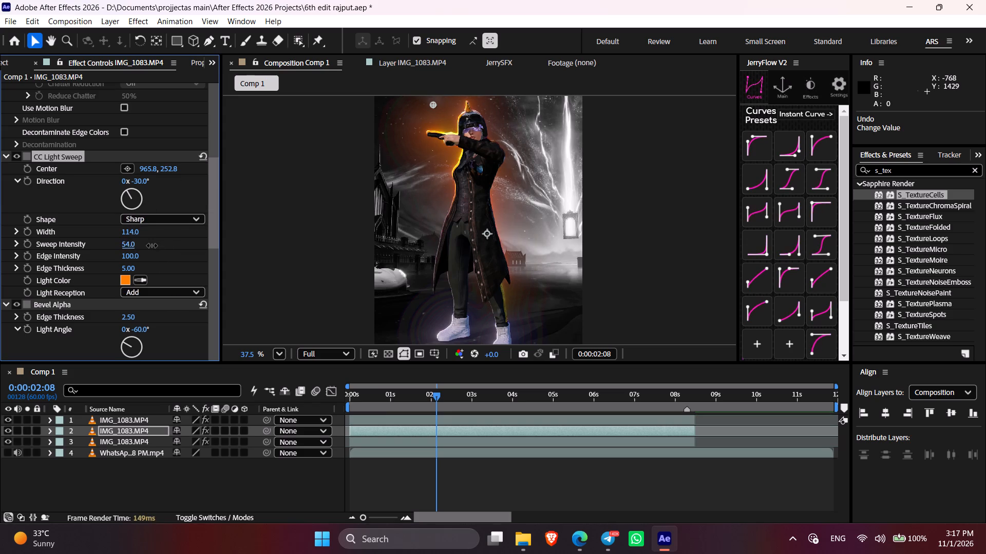
{"action": "left_click_drag", "start_coordinate": [152, 246], "coordinate": [149, 245]}
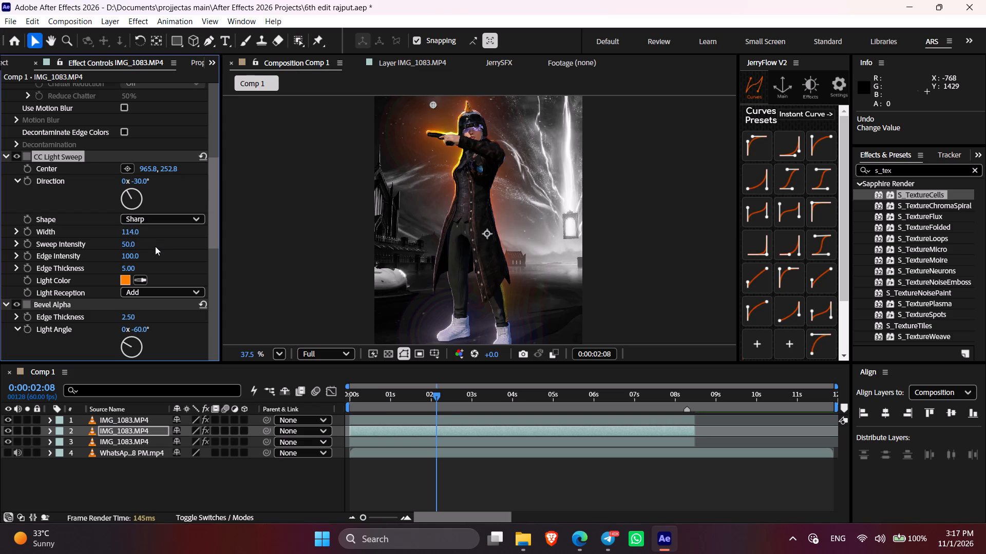
{"action": "left_click", "coordinate": [155, 246]}
{"action": "key", "text": "ctrl+s"}
Inspect the light-swept character at different magnifications, fitting the whole composition in the viewer.
{"action": "key", "text": "ctrl+a"}
{"action": "scroll", "coordinate": [549, 230], "scroll_direction": "down", "scroll_amount": 3}
{"action": "scroll", "coordinate": [549, 230], "scroll_direction": "up", "scroll_amount": 2}
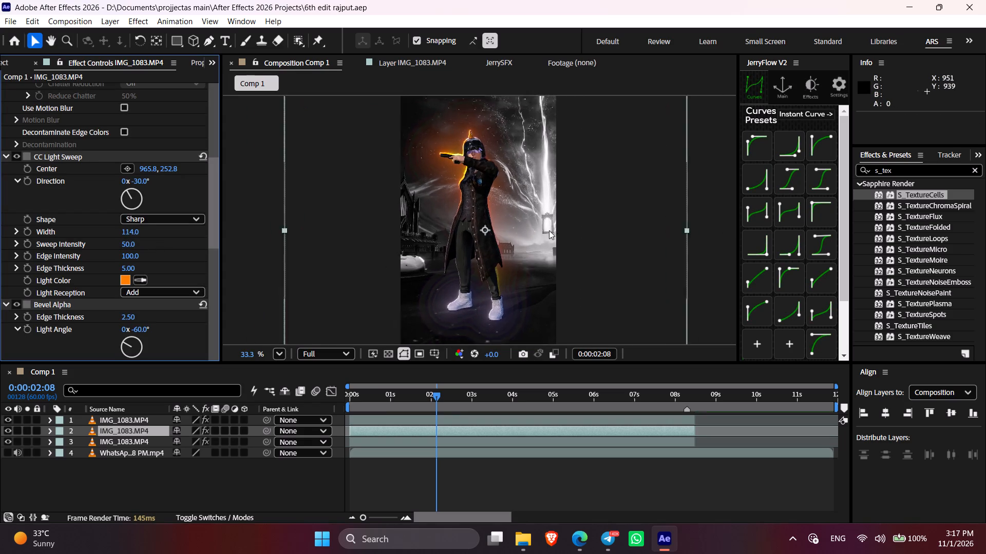
{"action": "scroll", "coordinate": [549, 230], "scroll_direction": "up", "scroll_amount": 1}
{"action": "left_click", "coordinate": [278, 355]}
{"action": "left_click", "coordinate": [313, 111]}
{"action": "scroll", "coordinate": [116, 270], "scroll_direction": "up", "scroll_amount": 1}
{"action": "scroll", "coordinate": [119, 272], "scroll_direction": "down", "scroll_amount": 2}
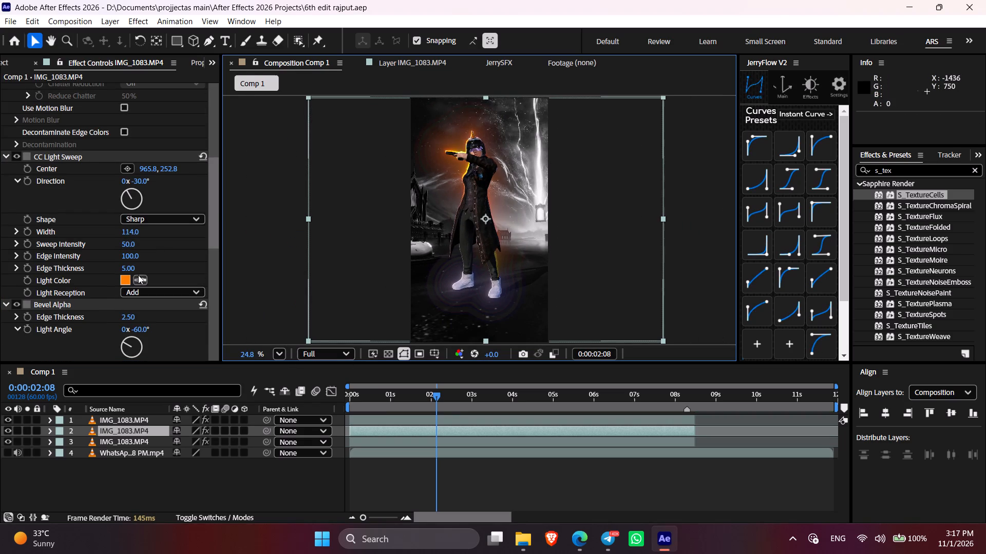
Review the Bevel Alpha and Deep Glow 2 settings of the second IMG_1083.MP4 layer, including the glow's Quality options.
{"action": "scroll", "coordinate": [138, 275], "scroll_direction": "down", "scroll_amount": 6}
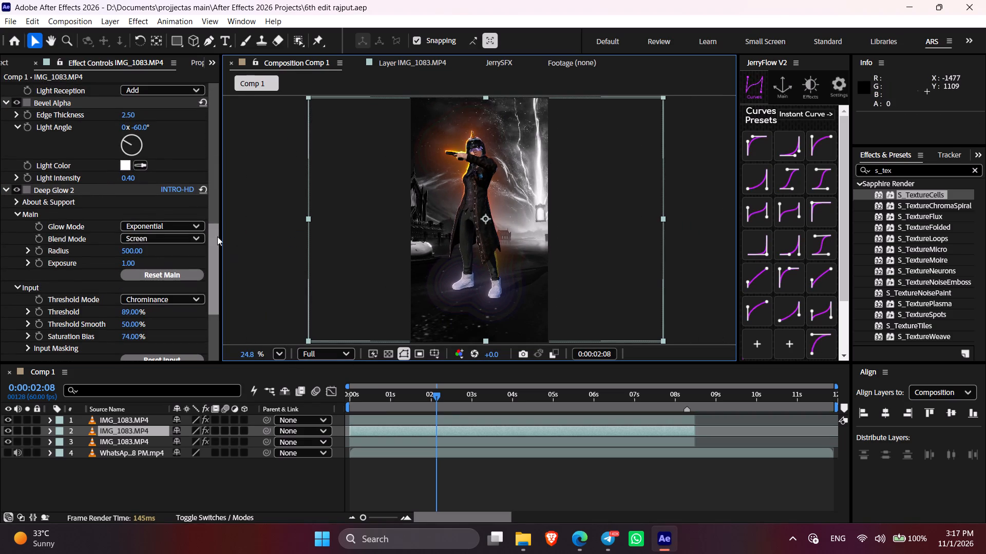
{"action": "left_click_drag", "start_coordinate": [213, 235], "coordinate": [213, 294]}
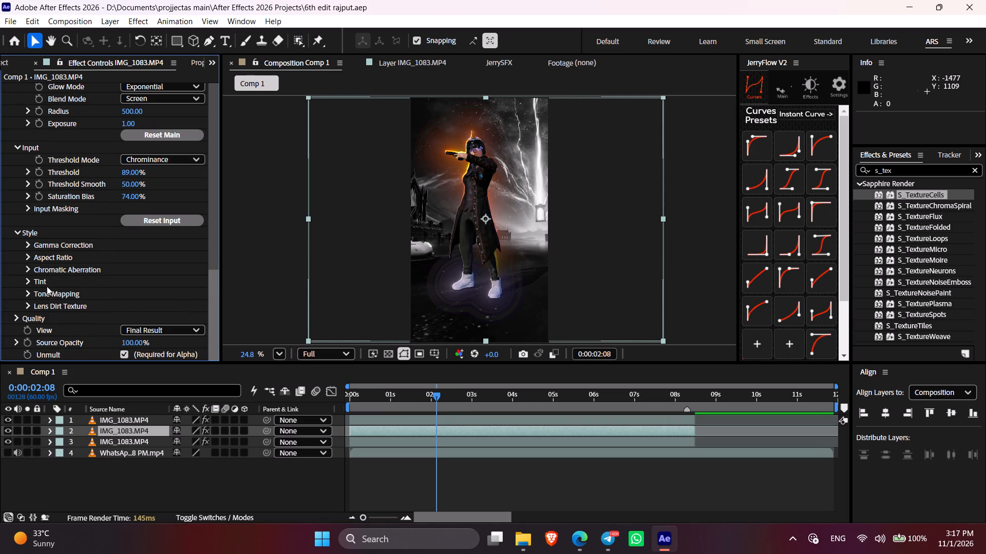
{"action": "left_click", "coordinate": [18, 319]}
{"action": "scroll", "coordinate": [116, 301], "scroll_direction": "down", "scroll_amount": 4}
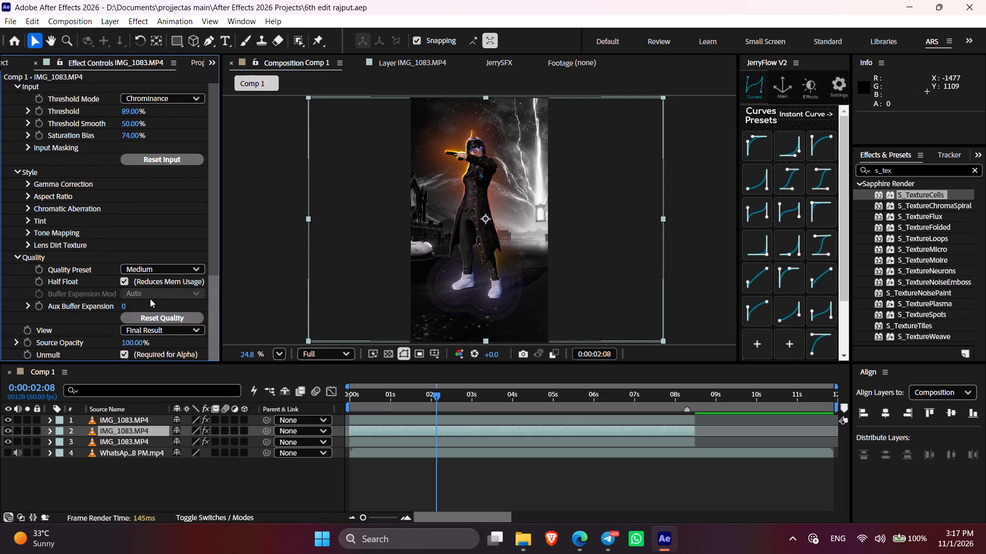
{"action": "left_click_drag", "start_coordinate": [215, 280], "coordinate": [223, 100]}
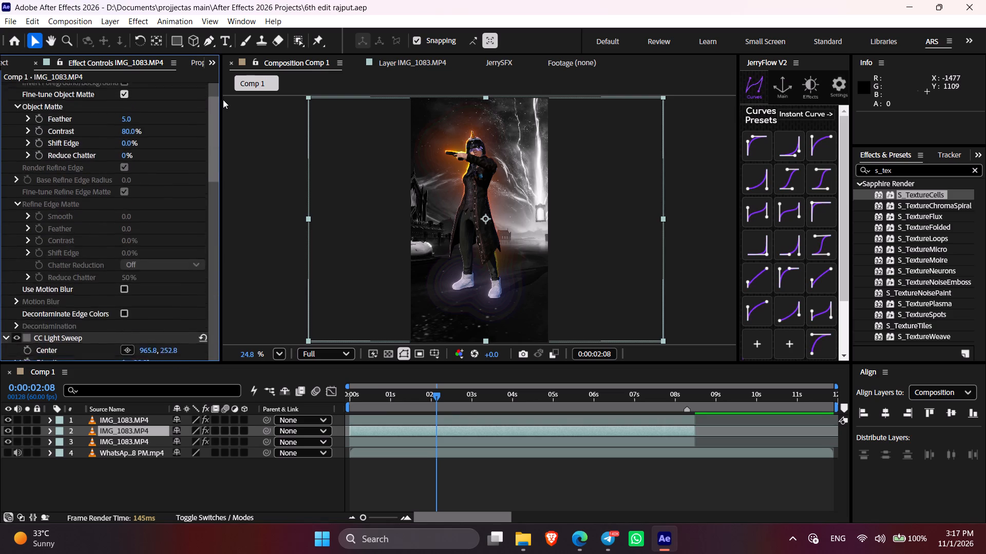
{"action": "left_click_drag", "start_coordinate": [223, 100], "coordinate": [220, 90]}
{"action": "left_click", "coordinate": [482, 538]}
{"action": "left_click", "coordinate": [434, 492]}
{"action": "key", "text": "v"}
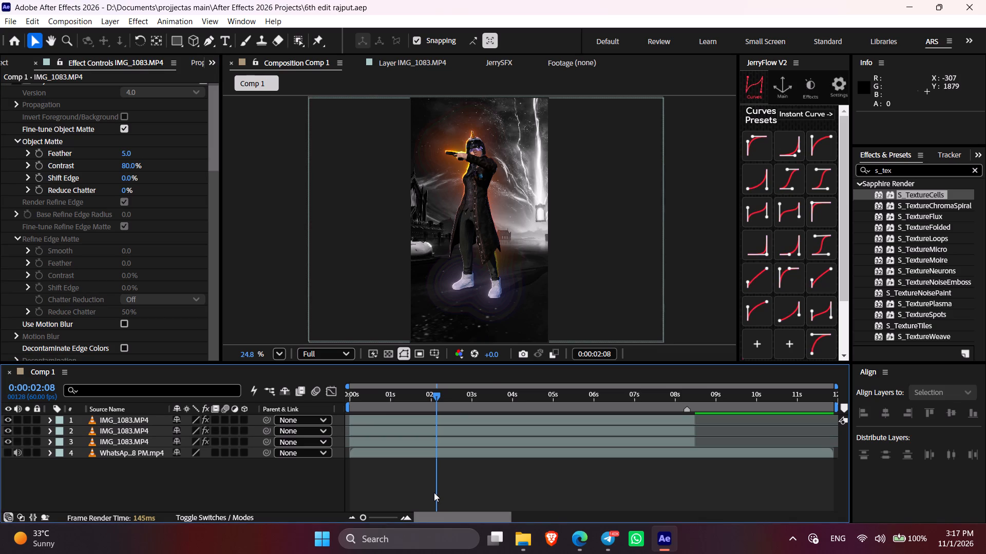
Preview the composition up to 0:00:05:35 and examine the character's upper body and glow up close.
{"action": "left_click_drag", "start_coordinate": [444, 399], "coordinate": [541, 404]}
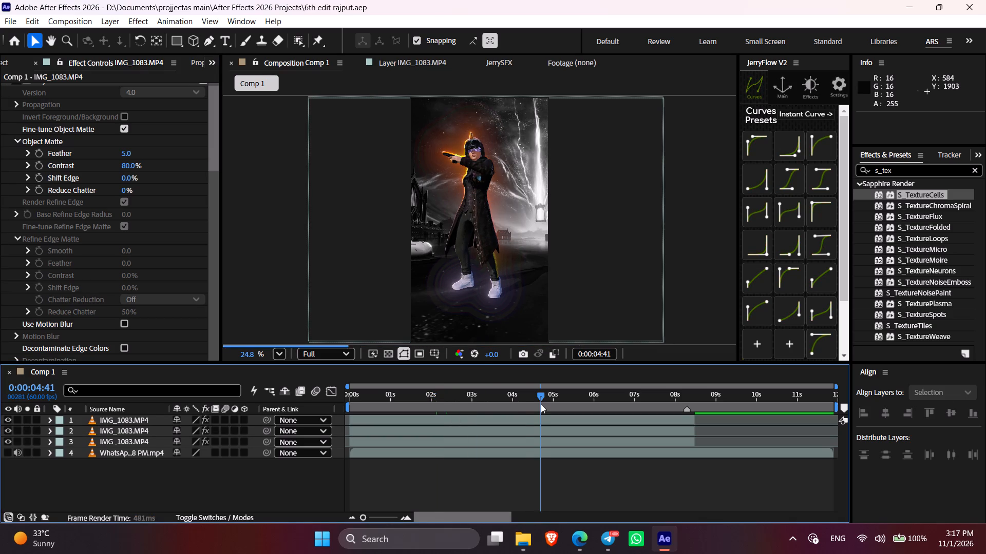
{"action": "left_click_drag", "start_coordinate": [541, 404], "coordinate": [560, 407]}
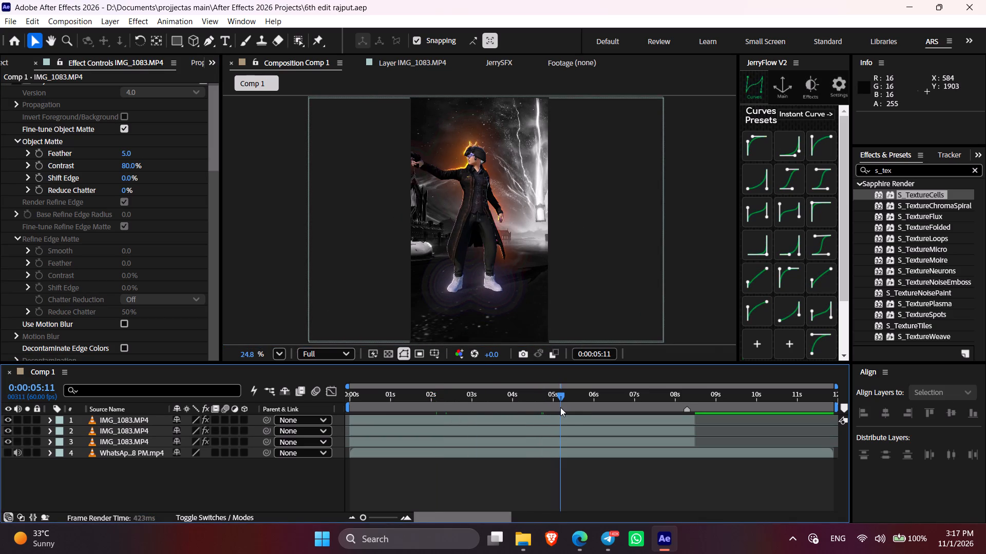
{"action": "left_click_drag", "start_coordinate": [560, 407], "coordinate": [577, 412]}
{"action": "scroll", "coordinate": [473, 146], "scroll_direction": "up", "scroll_amount": 1}
{"action": "scroll", "coordinate": [475, 147], "scroll_direction": "down", "scroll_amount": 1}
{"action": "scroll", "coordinate": [475, 147], "scroll_direction": "up", "scroll_amount": 4}
{"action": "scroll", "coordinate": [477, 149], "scroll_direction": "down", "scroll_amount": 1}
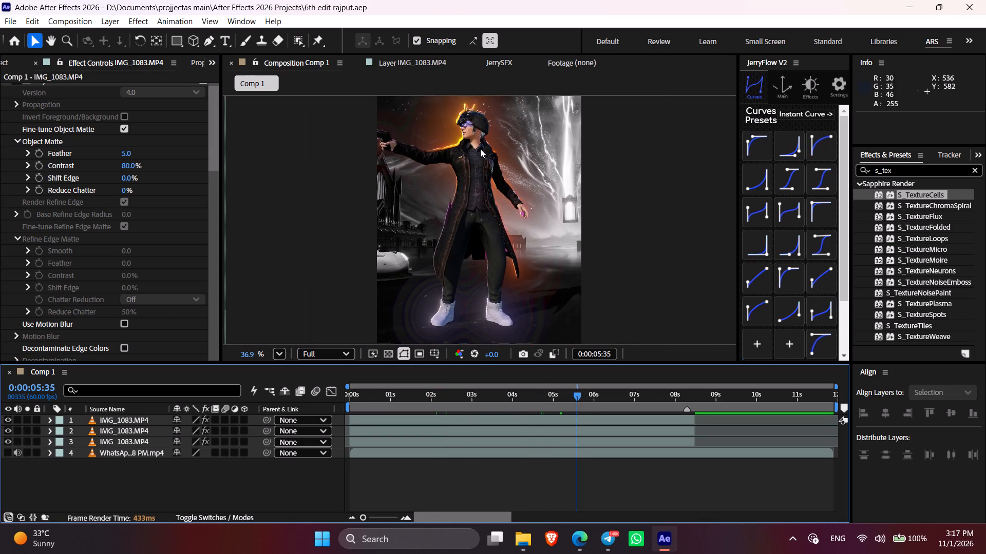
{"action": "scroll", "coordinate": [480, 149], "scroll_direction": "up", "scroll_amount": 3}
{"action": "key", "text": "space"}
{"action": "key", "text": "space"}
{"action": "key", "text": "space"}
{"action": "key", "text": "space"}
{"action": "left_click_drag", "start_coordinate": [484, 160], "coordinate": [486, 248]}
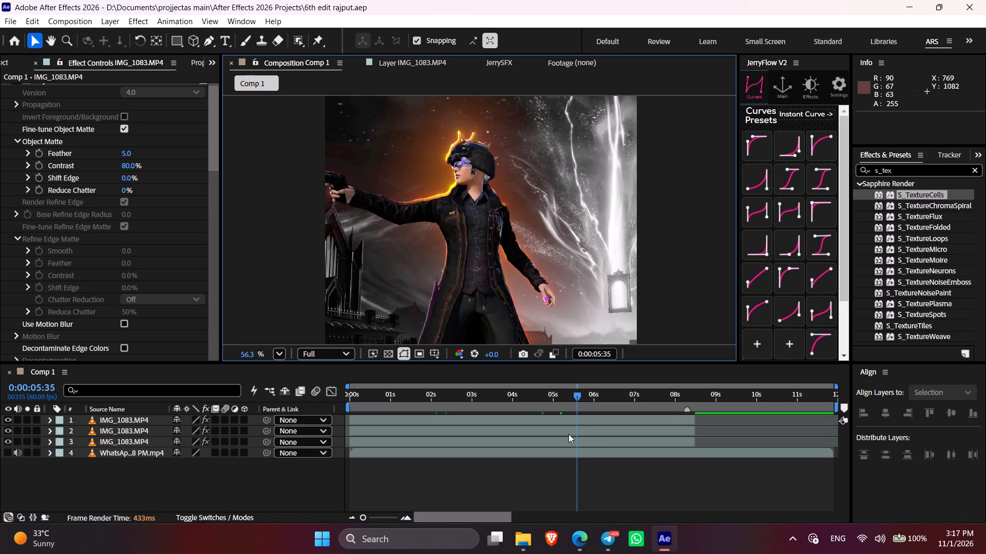
Nudge the second IMG_1083.MP4 layer to position 589, 954.
{"action": "left_click", "coordinate": [566, 431]}
{"action": "key", "text": "Down"}
{"action": "key", "text": "Right"}
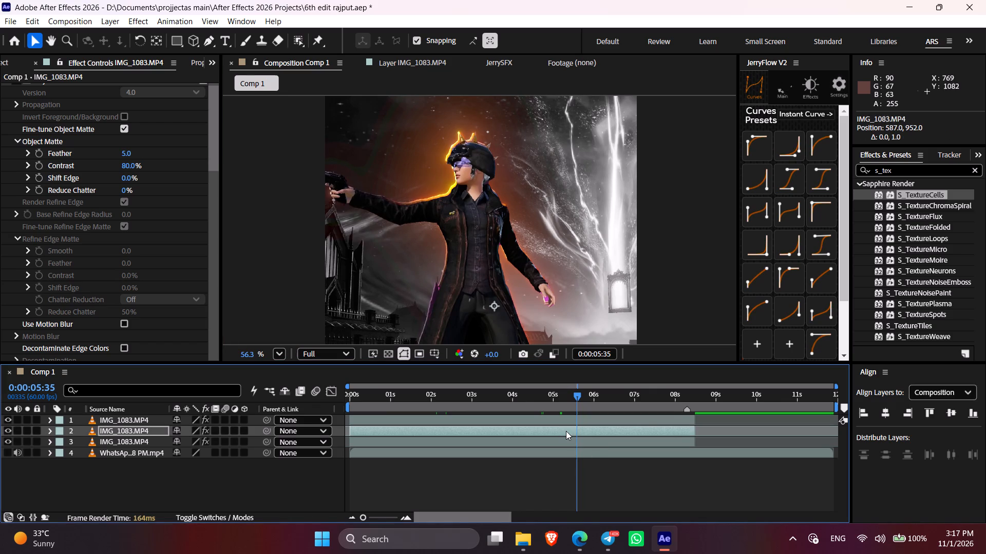
{"action": "key", "text": "Down"}
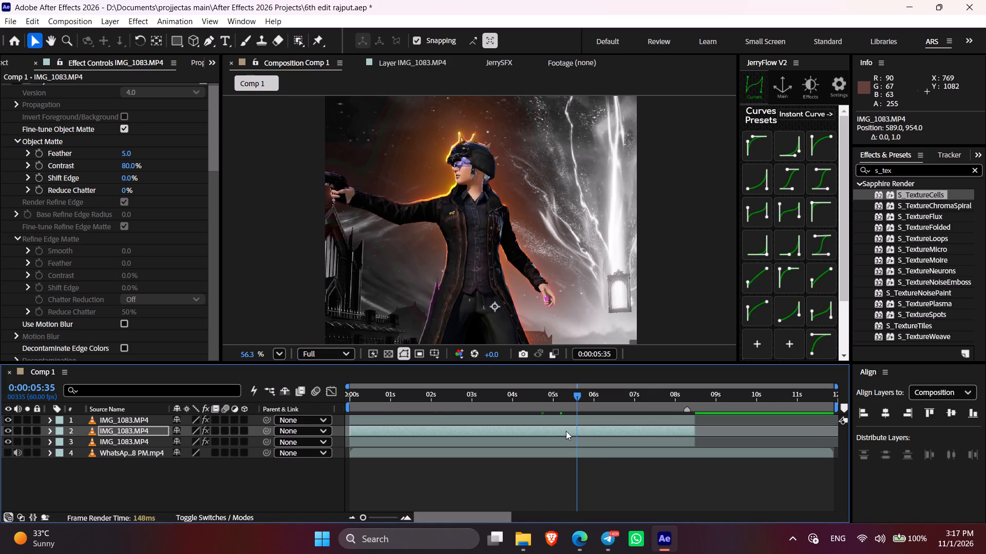
{"action": "key", "text": "Left"}
{"action": "key", "text": "Down"}
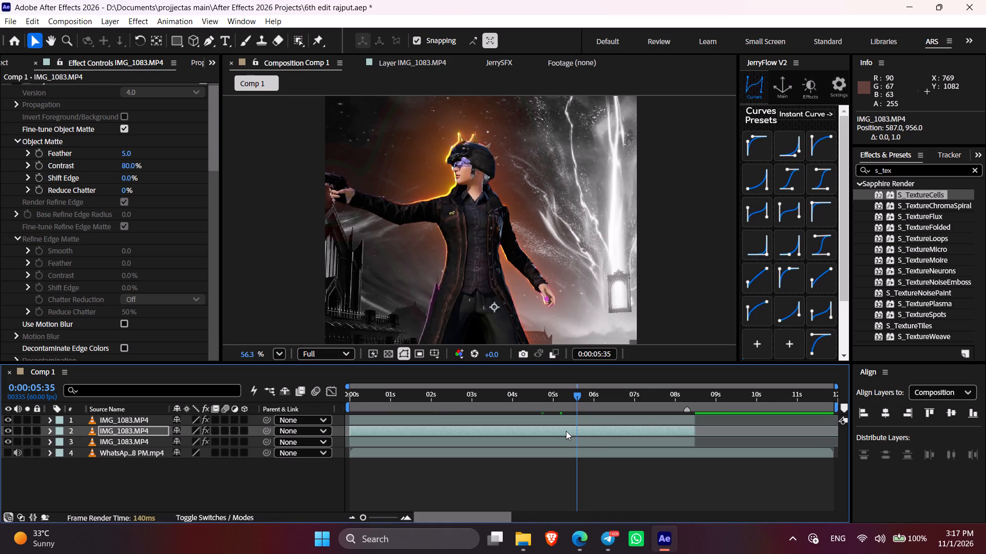
{"action": "key", "text": "Right"}
{"action": "key", "text": "Up"}
Compare the frame at 0:00:01:46 with the second IMG_1083.MP4 layer hidden and shown.
{"action": "left_click_drag", "start_coordinate": [437, 400], "coordinate": [421, 398]}
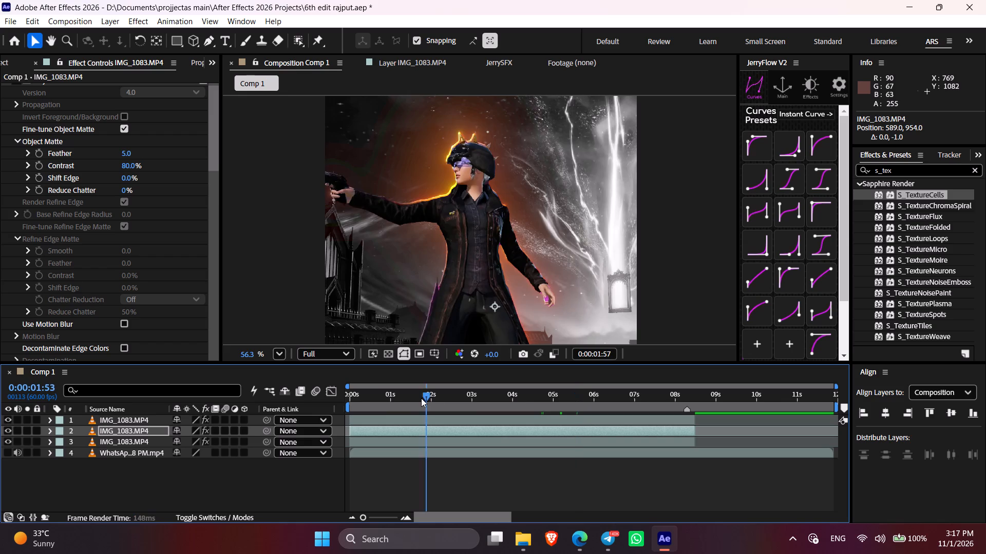
{"action": "left_click_drag", "start_coordinate": [421, 398], "coordinate": [422, 398]}
{"action": "left_click", "coordinate": [483, 470]}
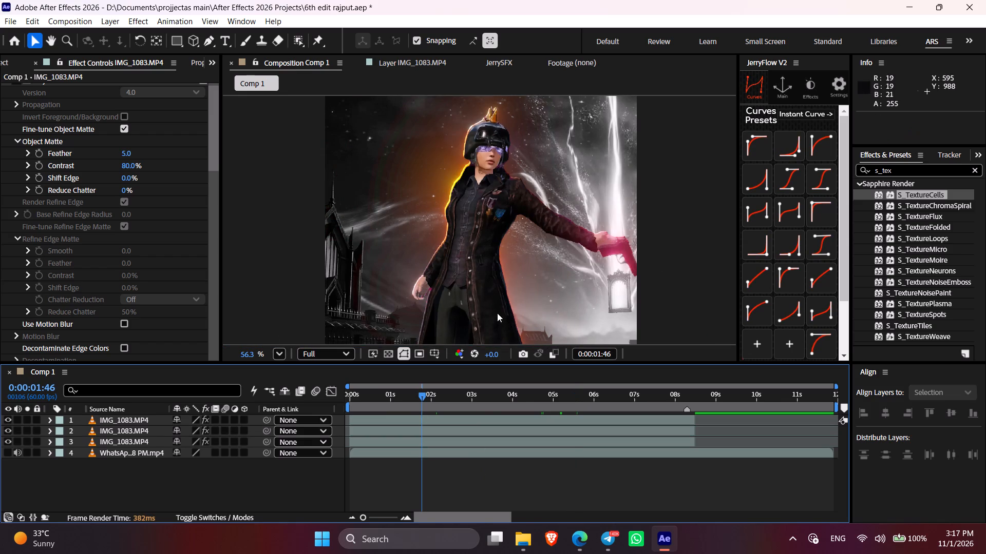
{"action": "scroll", "coordinate": [497, 313], "scroll_direction": "down", "scroll_amount": 4}
{"action": "left_click", "coordinate": [10, 429]}
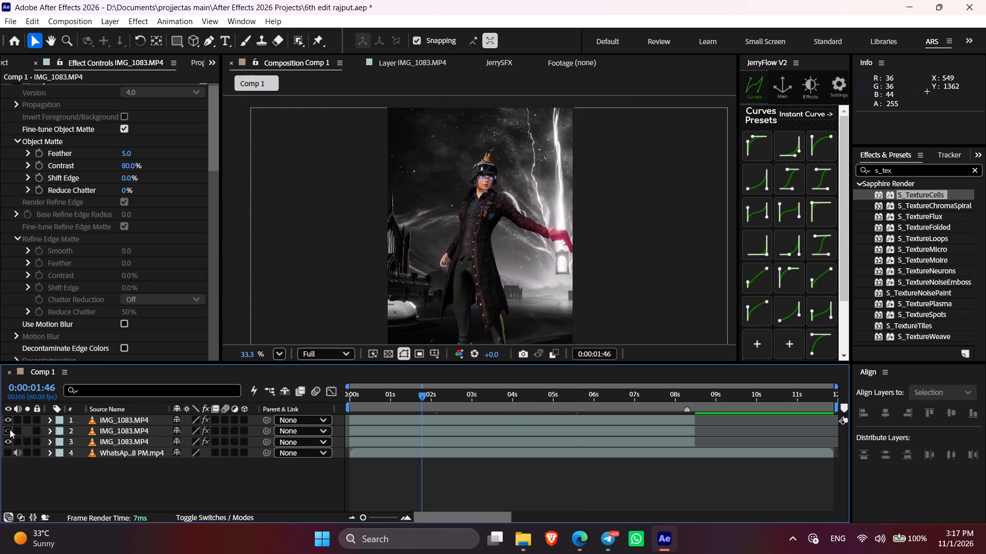
{"action": "left_click", "coordinate": [10, 429]}
Save the project.
{"action": "left_click", "coordinate": [498, 479]}
{"action": "key", "text": "ctrl+s"}
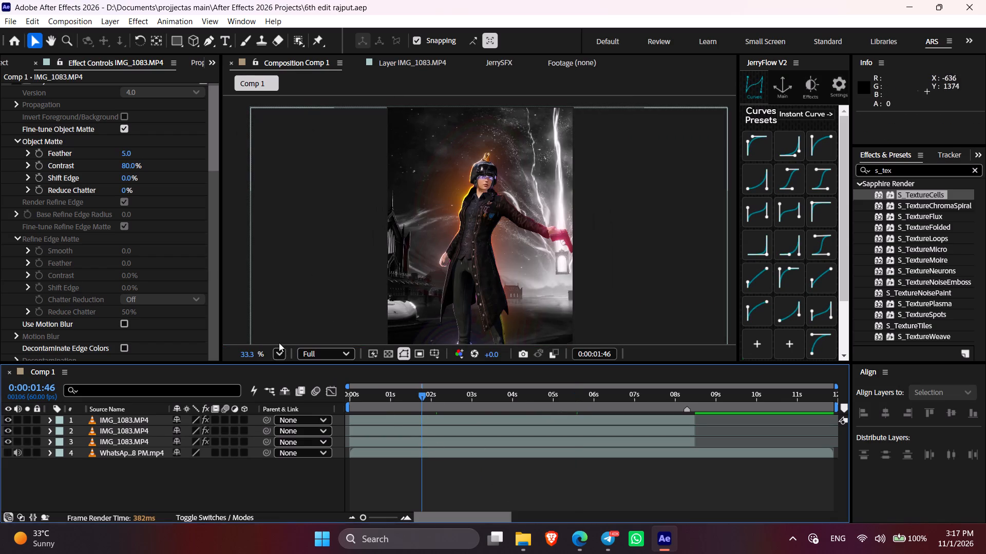
Fit the composition in the viewer and check the glowing character at frames between about 1 and 6 seconds.
{"action": "left_click", "coordinate": [277, 349]}
{"action": "left_click", "coordinate": [288, 110]}
{"action": "left_click", "coordinate": [428, 470]}
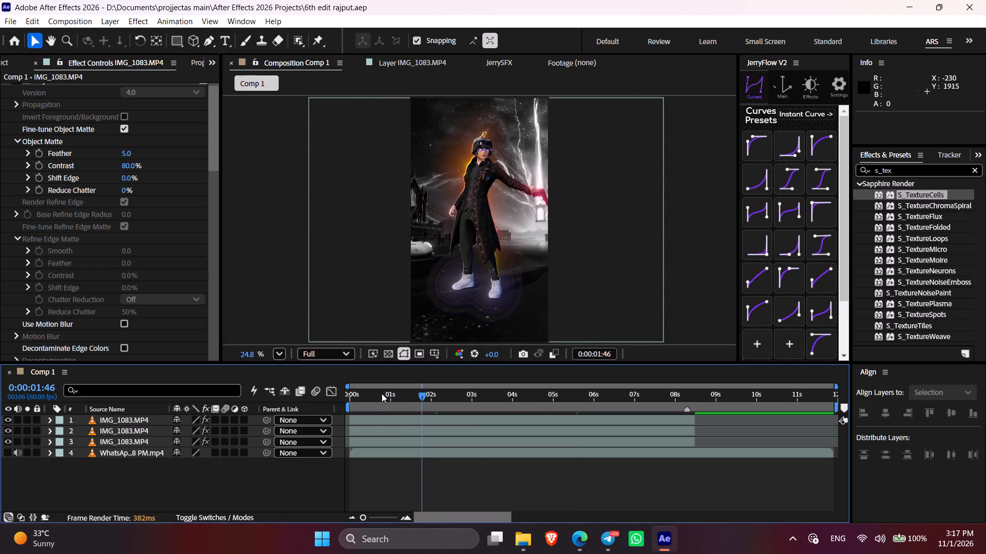
{"action": "left_click", "coordinate": [382, 393]}
{"action": "left_click", "coordinate": [445, 399]}
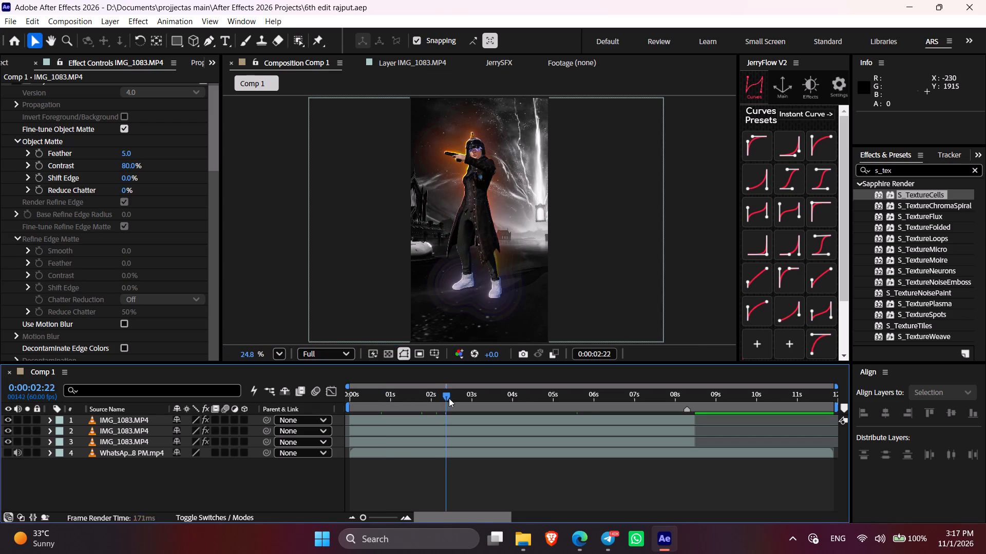
{"action": "left_click_drag", "start_coordinate": [451, 393], "coordinate": [510, 398]}
{"action": "left_click", "coordinate": [527, 398]}
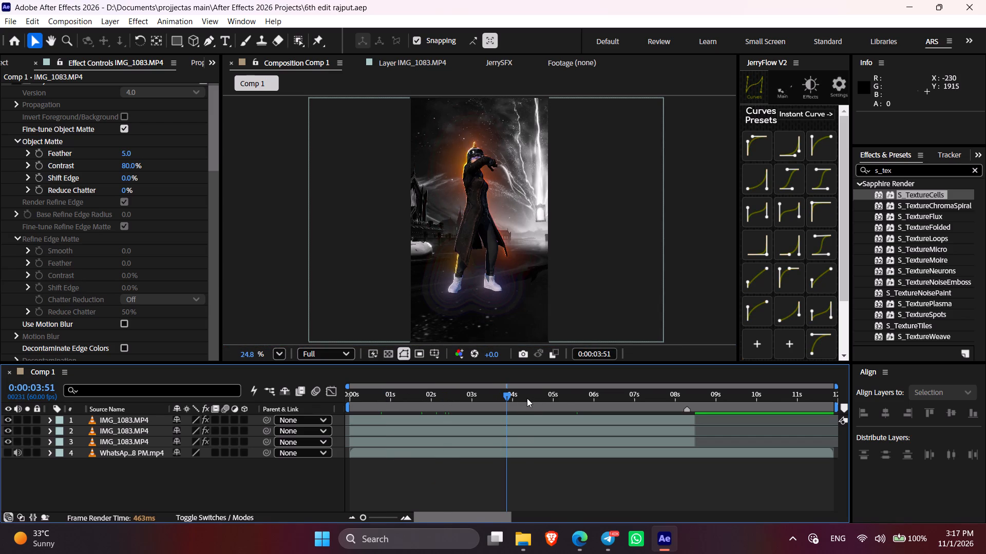
{"action": "left_click_drag", "start_coordinate": [558, 400], "coordinate": [579, 402]}
{"action": "left_click", "coordinate": [586, 392]}
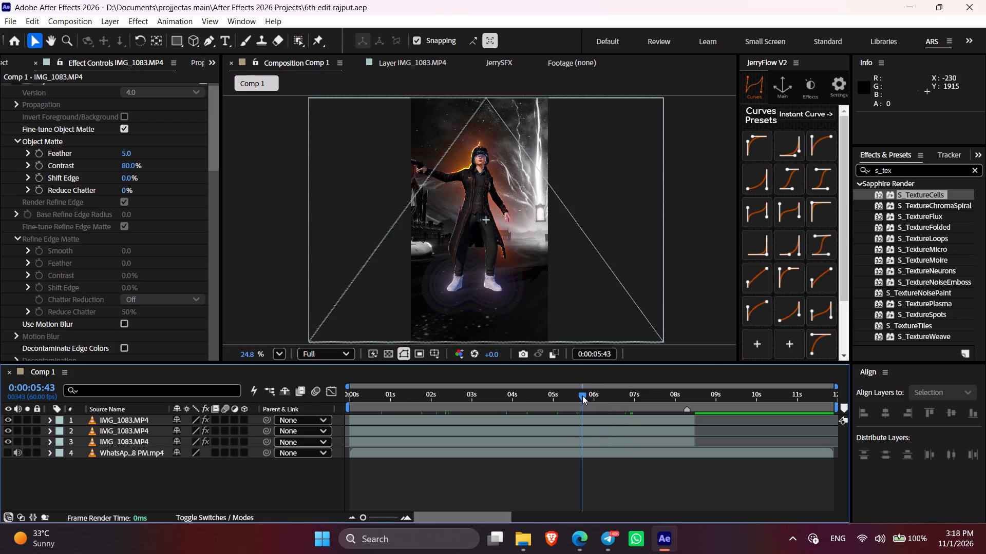
{"action": "left_click", "coordinate": [510, 473]}
{"action": "left_click", "coordinate": [495, 390]}
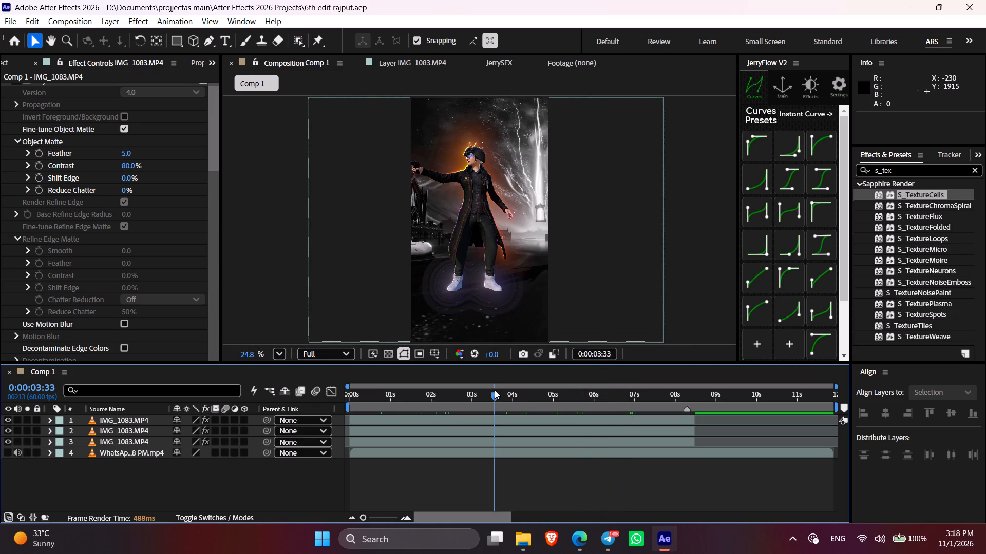
Save the project again with no layer selected.
{"action": "left_click", "coordinate": [129, 487]}
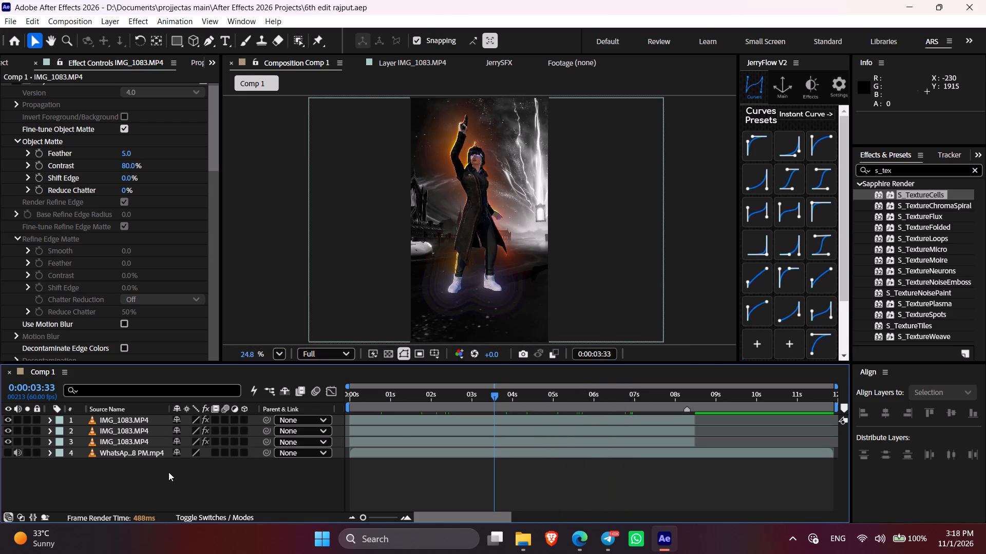
{"action": "left_click", "coordinate": [443, 484]}
{"action": "key", "text": "ctrl+s"}
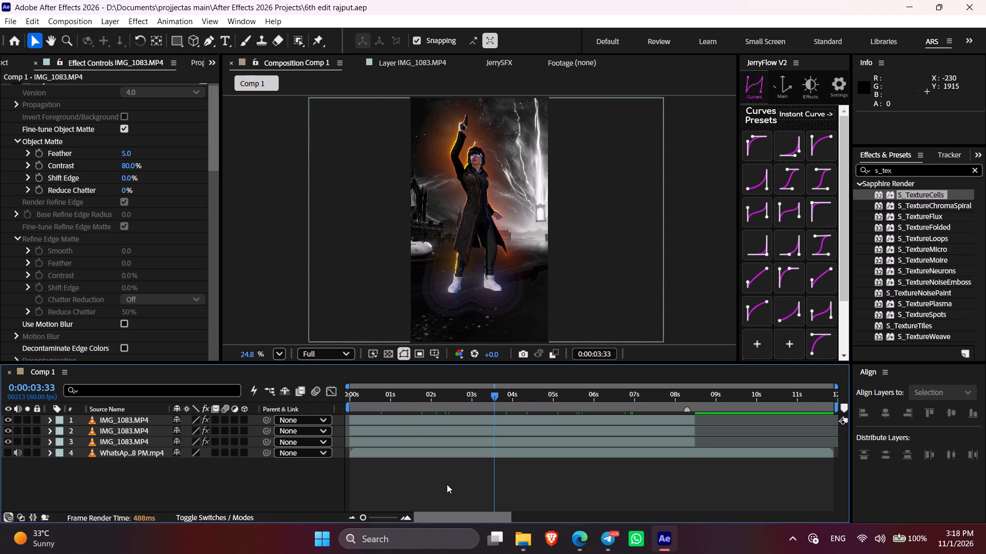
{"action": "left_click", "coordinate": [454, 480]}
{"action": "key", "text": "ctrl+s"}
{"action": "key", "text": "v"}
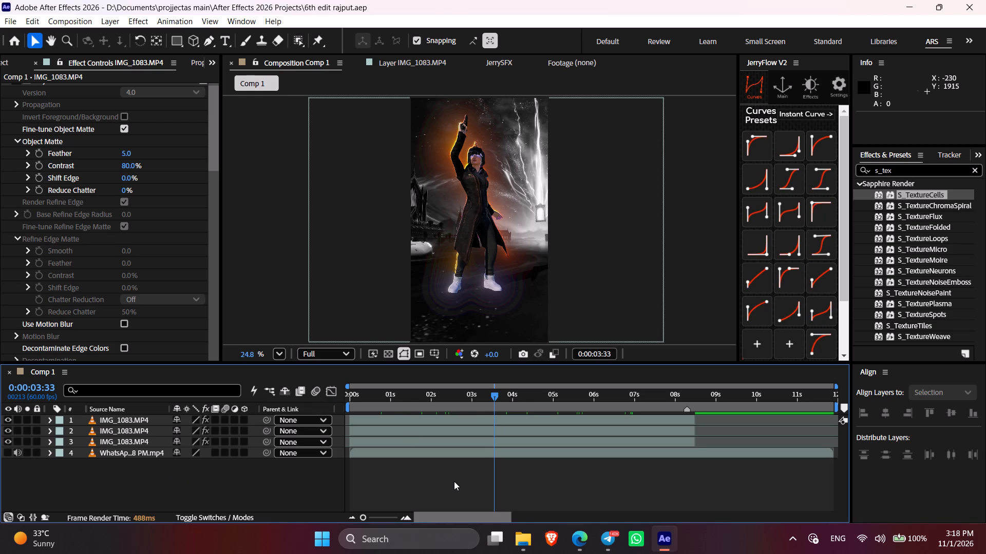
{"action": "left_click", "coordinate": [454, 482]}
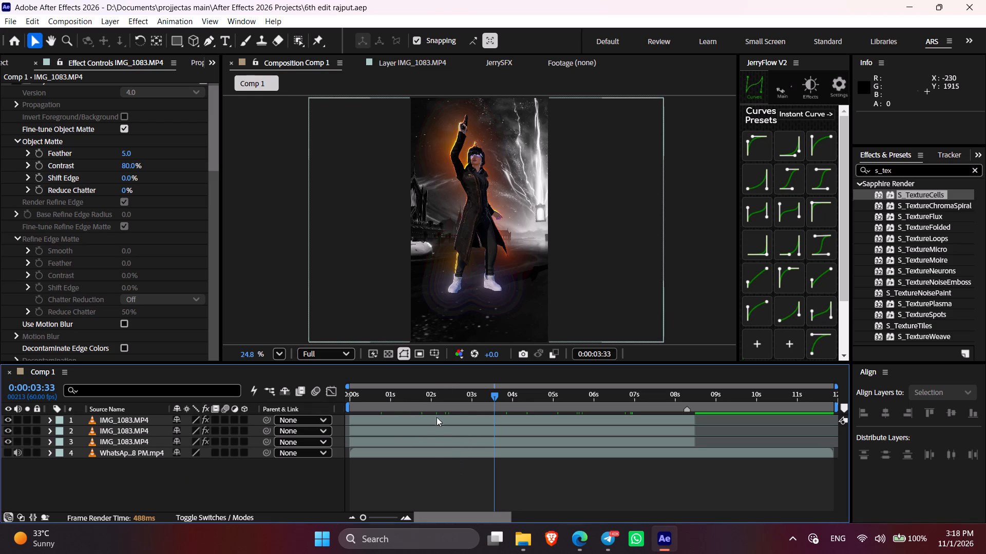
Solo the third IMG_1083.MP4 layer at 0:00:02:05.
{"action": "left_click", "coordinate": [434, 399]}
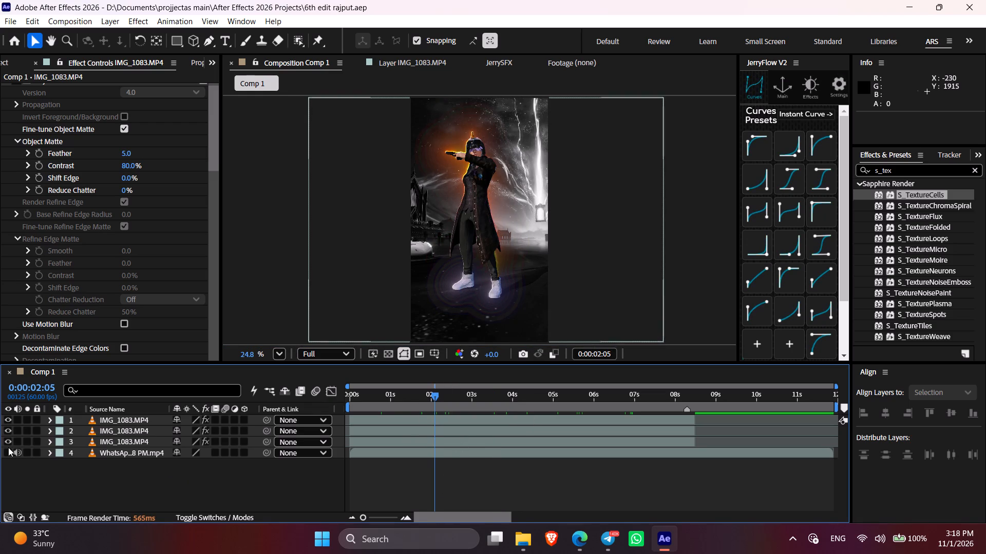
{"action": "left_click", "coordinate": [27, 442]}
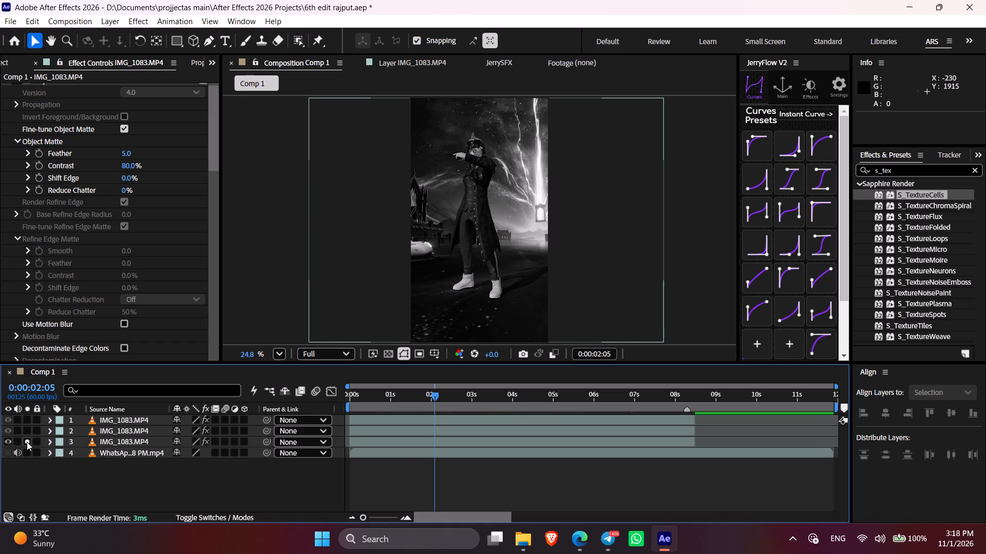
{"action": "left_click", "coordinate": [27, 442]}
{"action": "left_click", "coordinate": [27, 442]}
{"action": "left_click", "coordinate": [579, 469]}
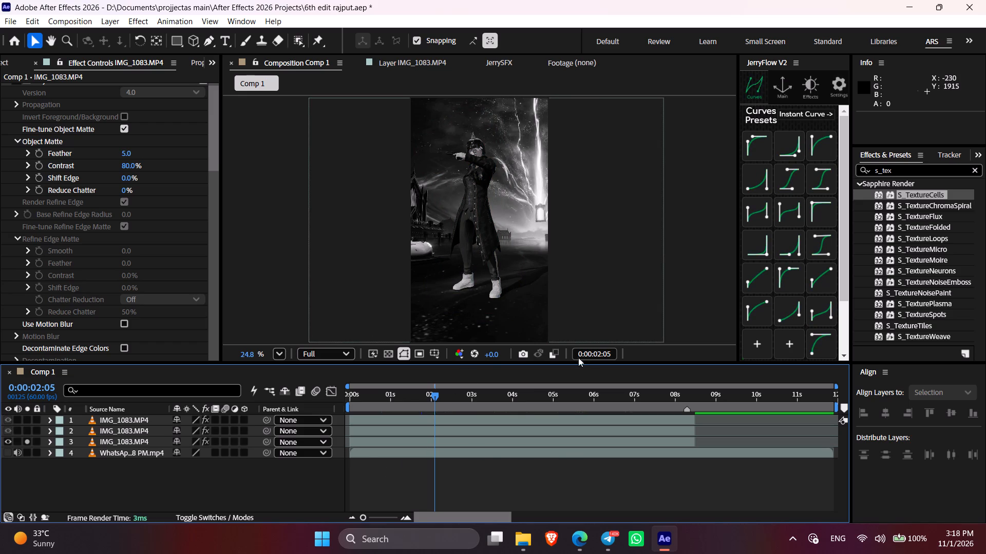